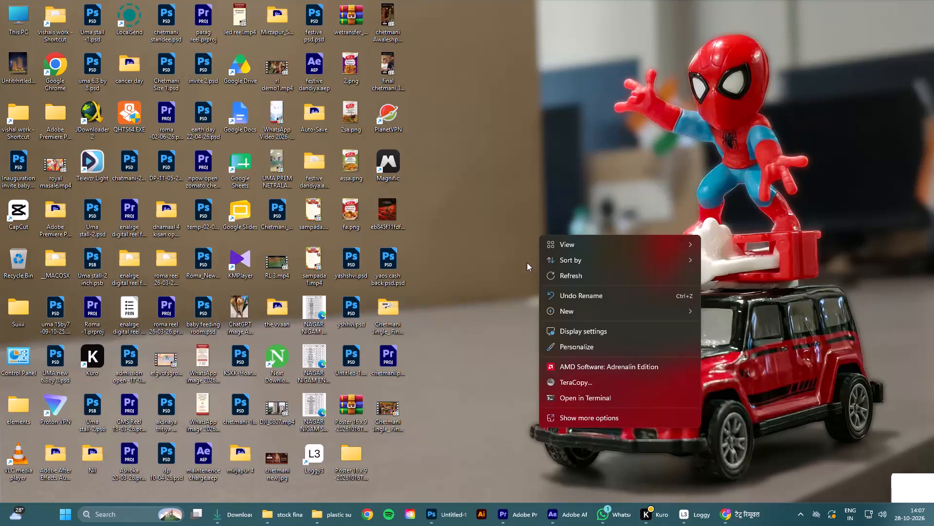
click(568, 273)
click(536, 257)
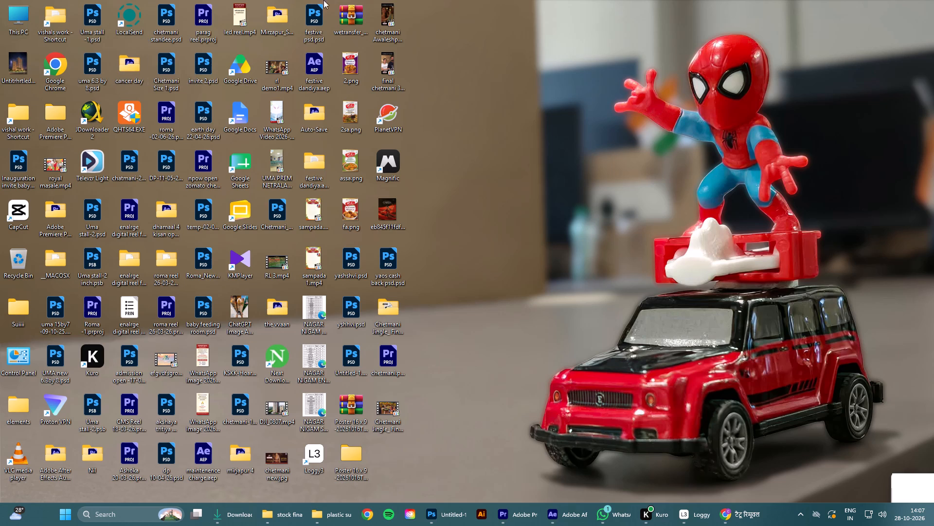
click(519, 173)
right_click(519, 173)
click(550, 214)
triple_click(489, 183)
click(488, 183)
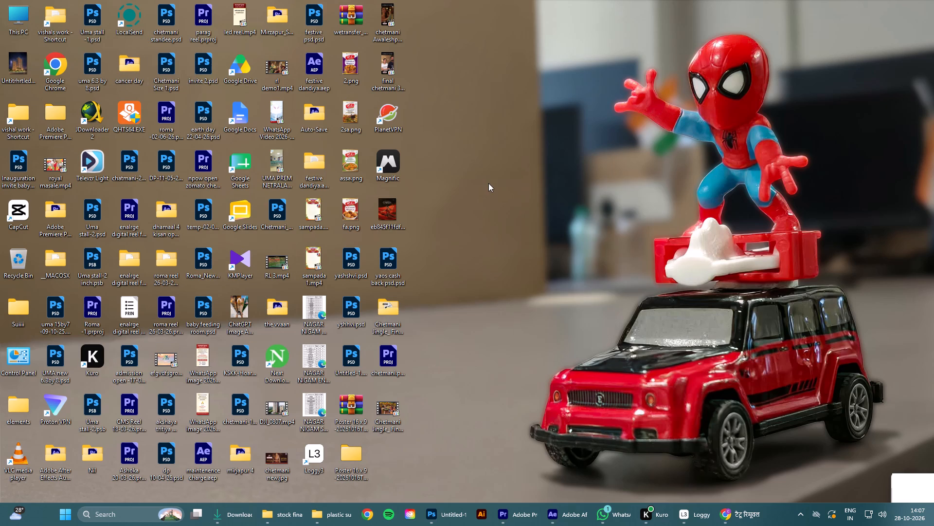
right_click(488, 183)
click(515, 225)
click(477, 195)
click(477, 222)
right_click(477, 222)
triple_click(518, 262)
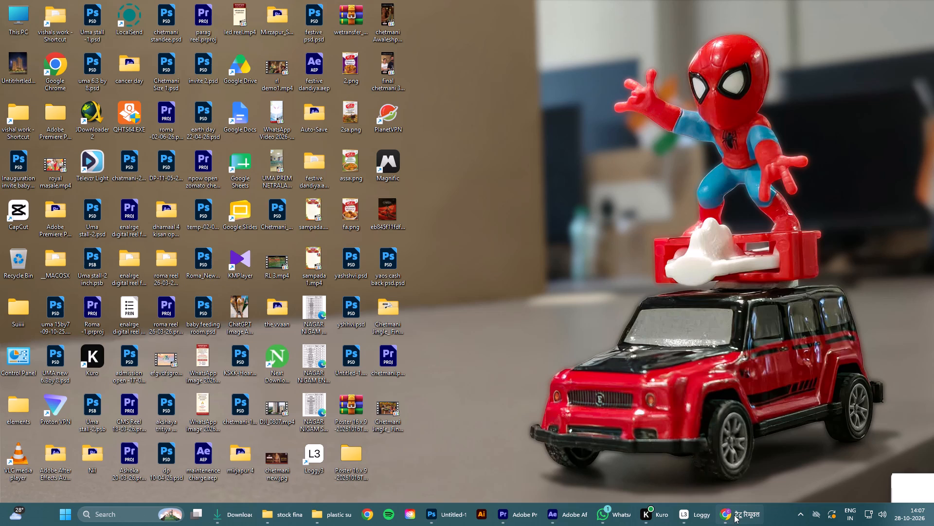
Switch to Adobe Premiere and examine the light leak transition over the end of the last clip on V1, around 00:04:51:02.
click(521, 516)
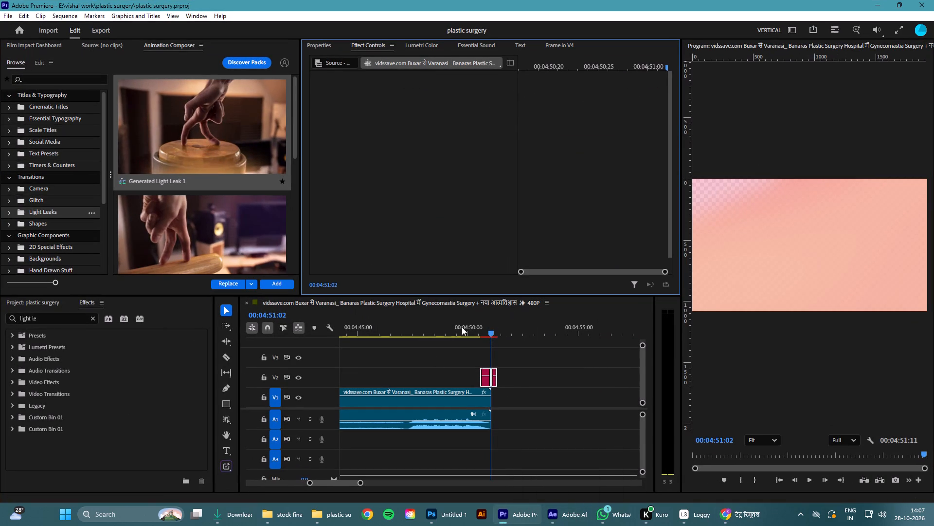
drag(490, 334, 483, 337)
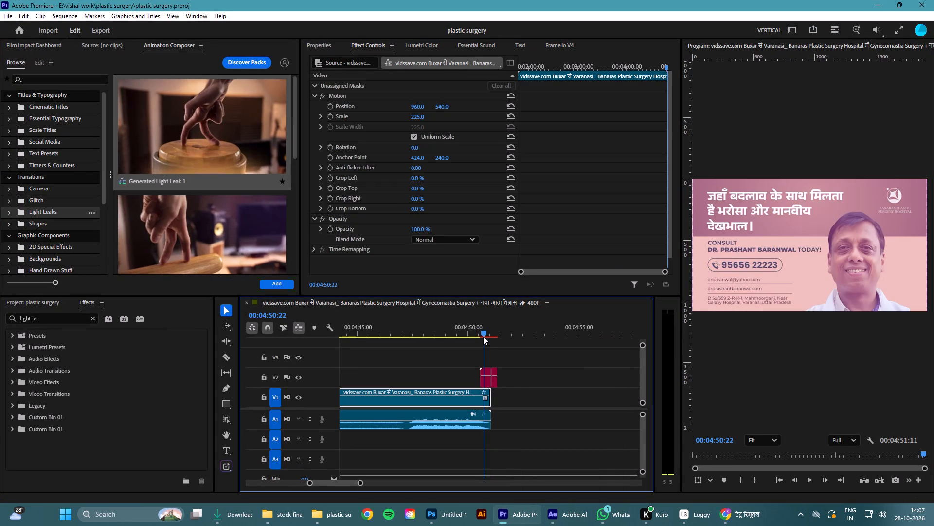
drag(483, 337, 495, 334)
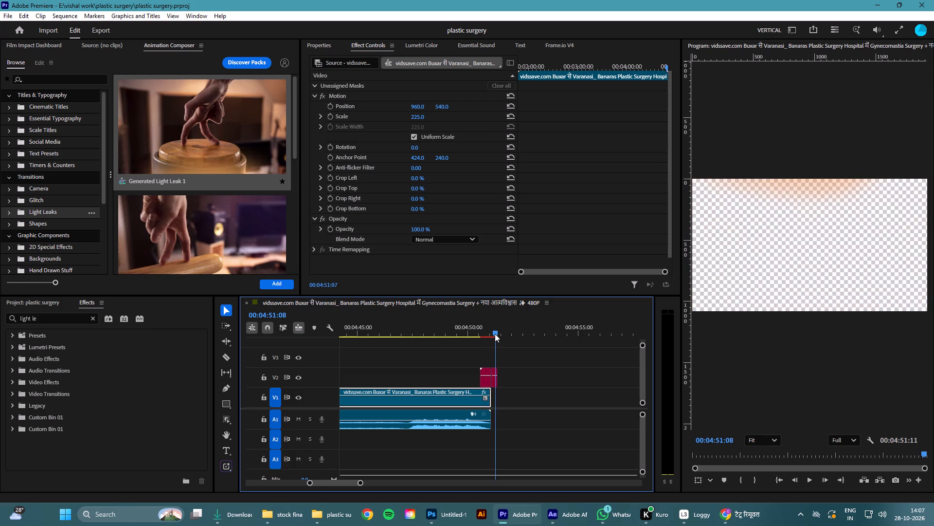
drag(495, 334, 491, 338)
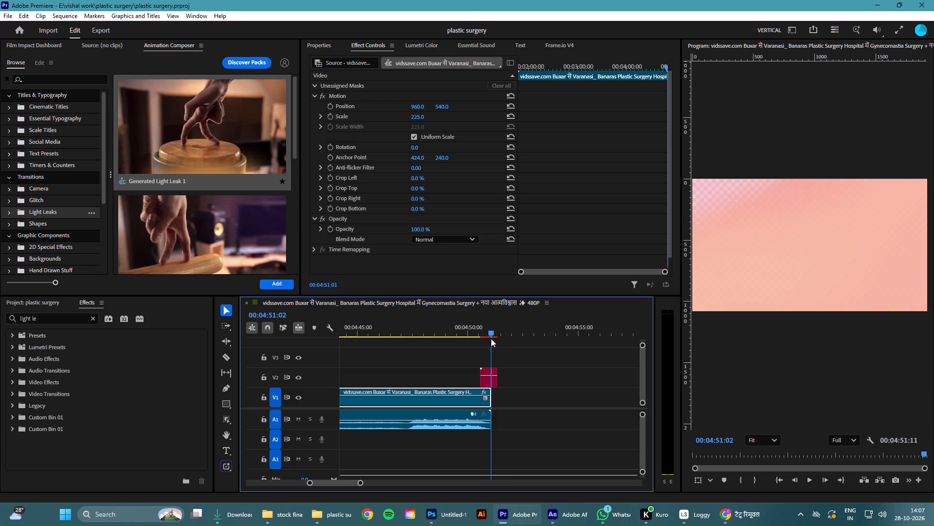
drag(491, 338, 457, 343)
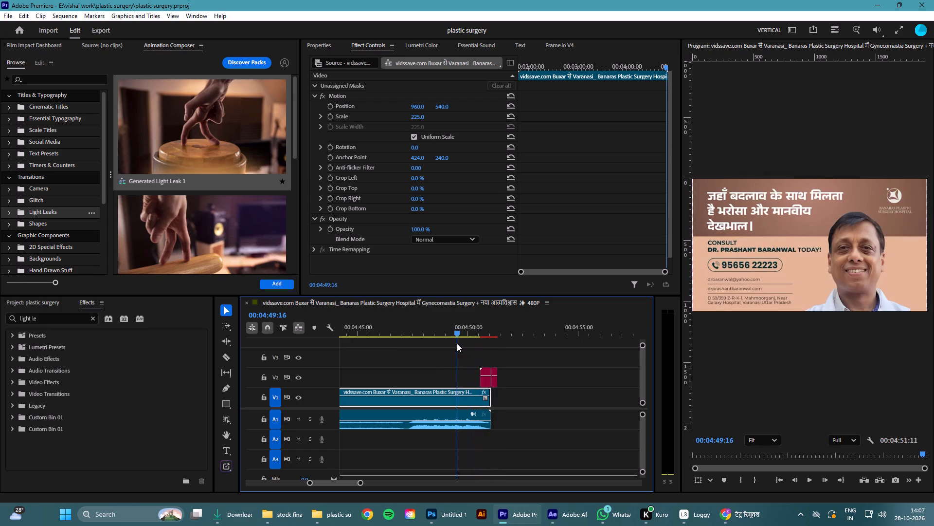
drag(457, 343, 480, 376)
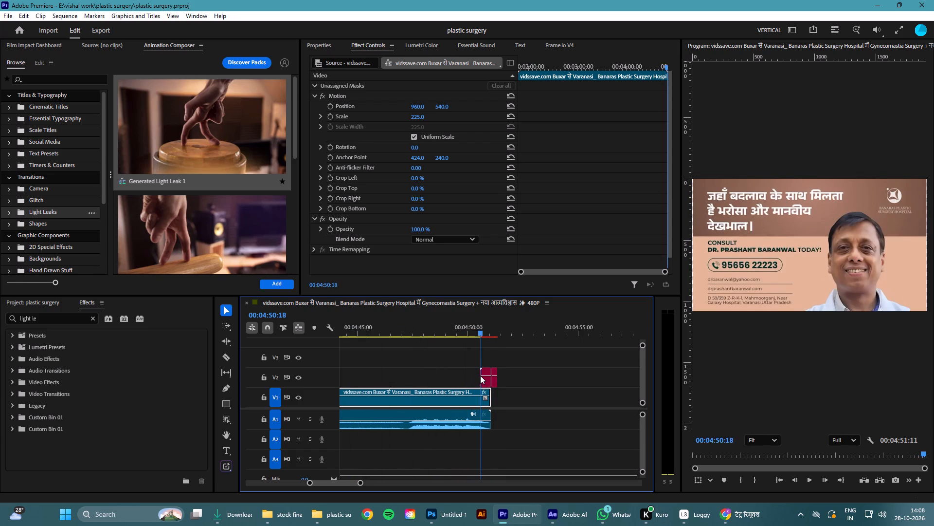
drag(480, 376, 474, 377)
drag(360, 483, 352, 487)
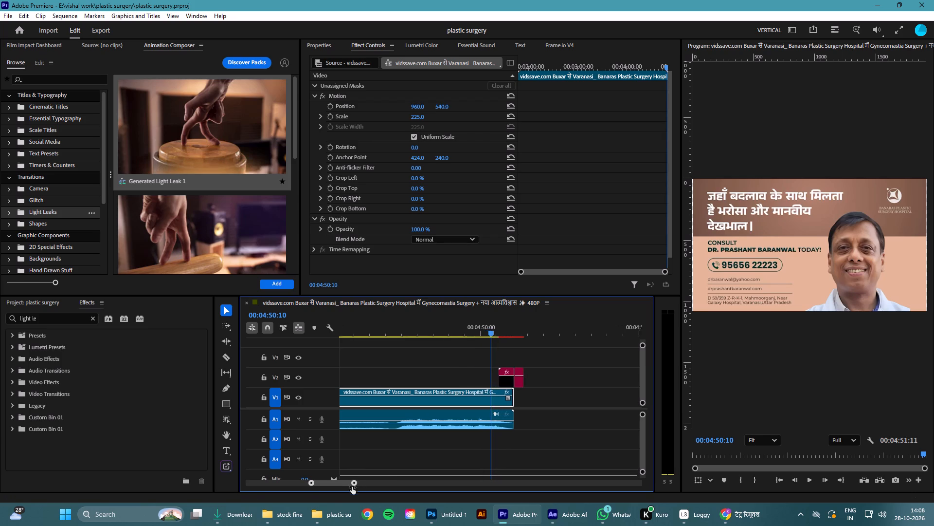
drag(352, 487, 578, 498)
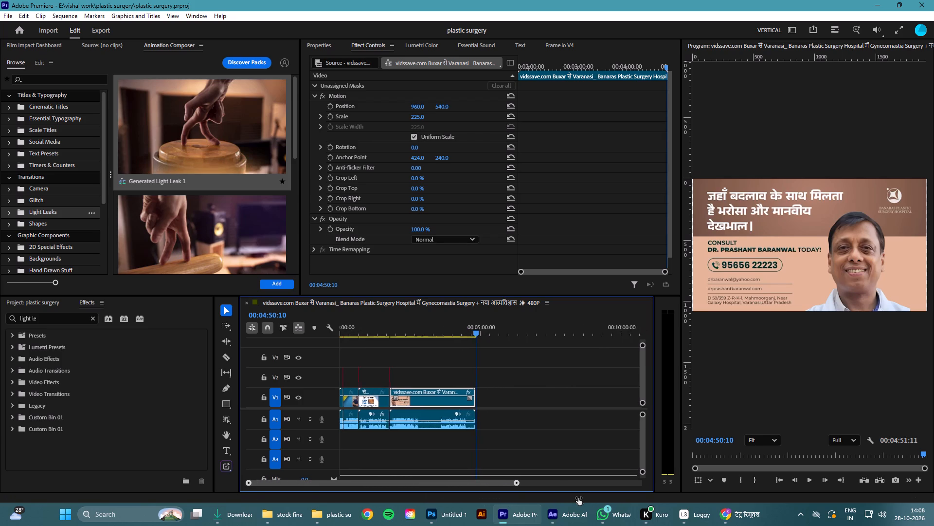
drag(578, 498, 578, 508)
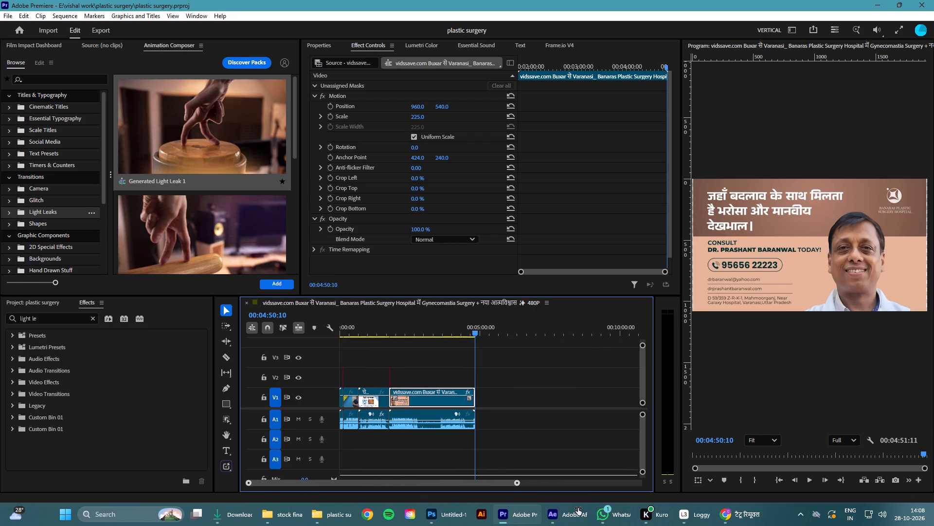
drag(578, 508, 376, 490)
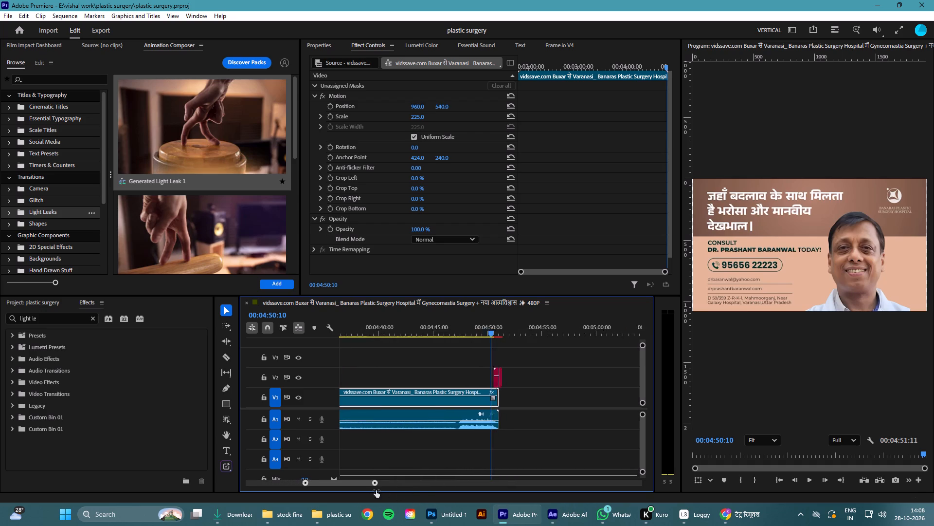
drag(376, 490, 334, 485)
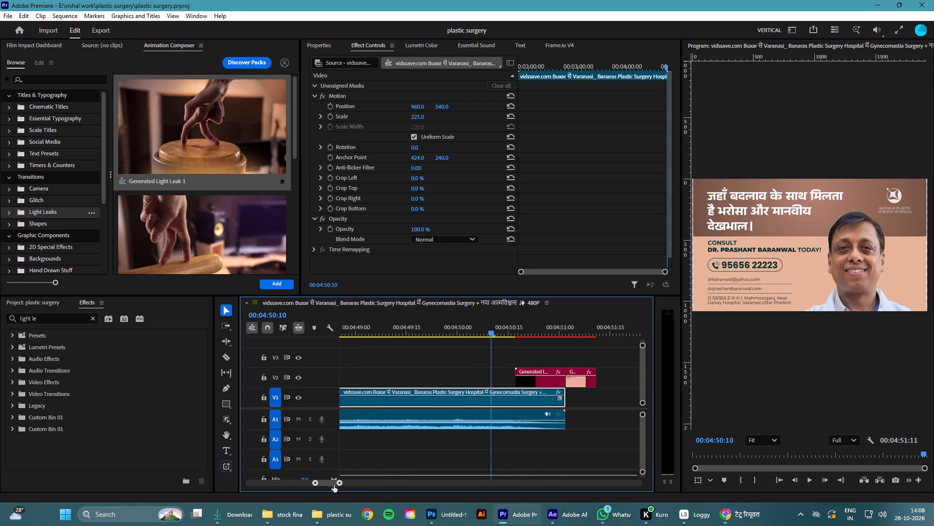
drag(334, 485, 332, 481)
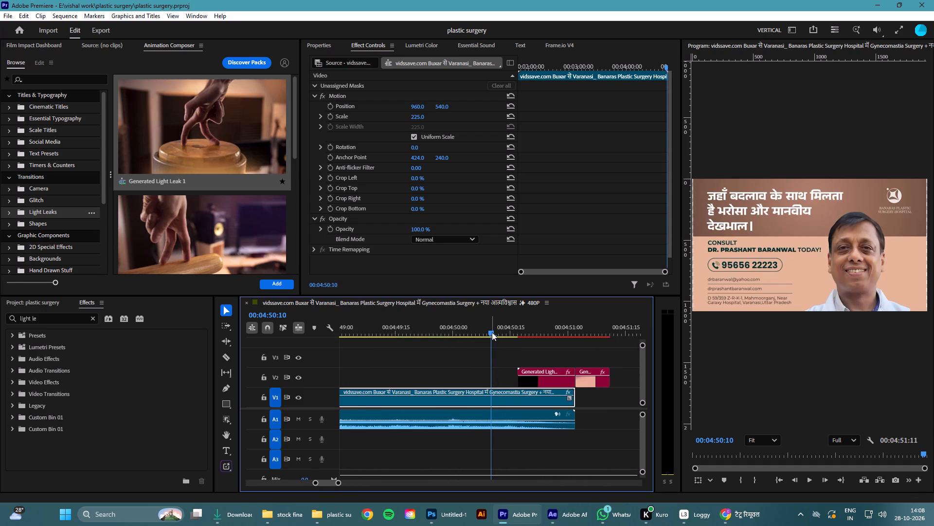
drag(492, 332, 512, 384)
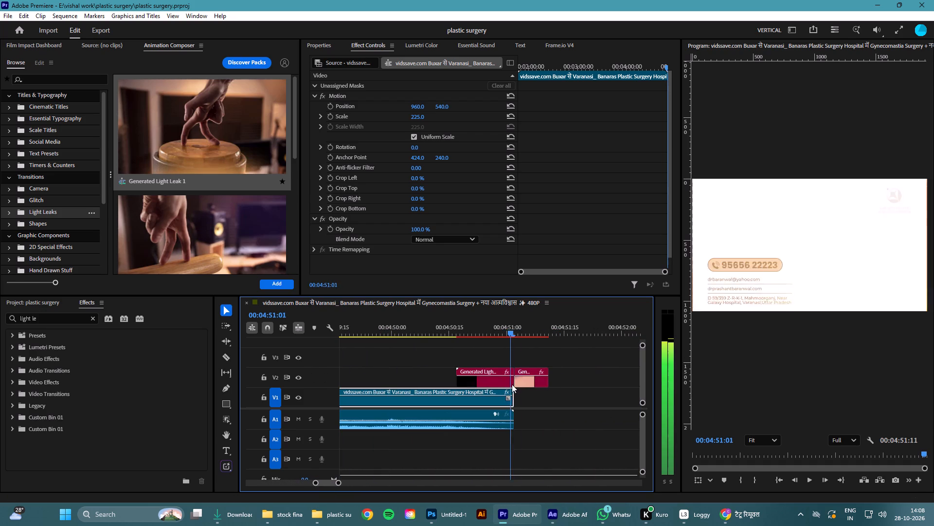
drag(512, 384, 515, 384)
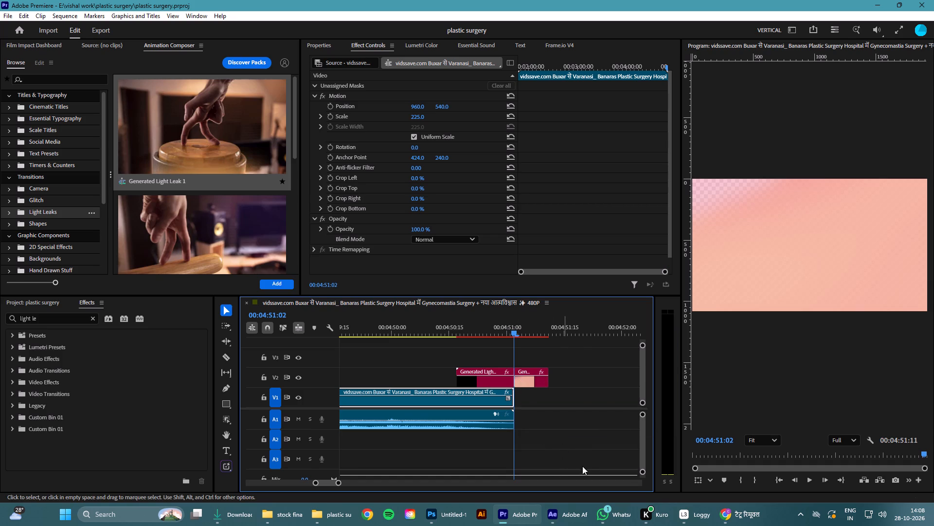
Add the "Surgical Excision of Basal Cell Carcinoma in Varanasi" video from Downloads to V1, directly after the last clip at 00:04:51:02.
click(238, 516)
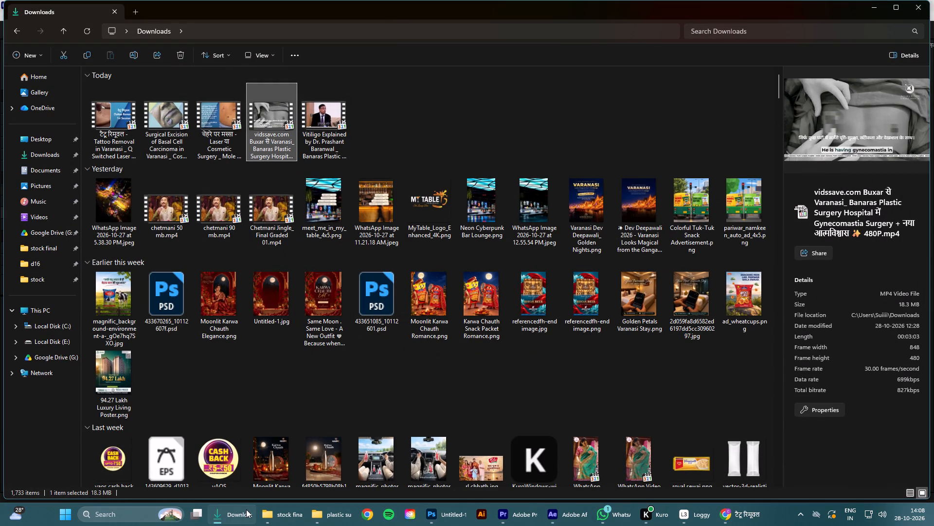
click(246, 509)
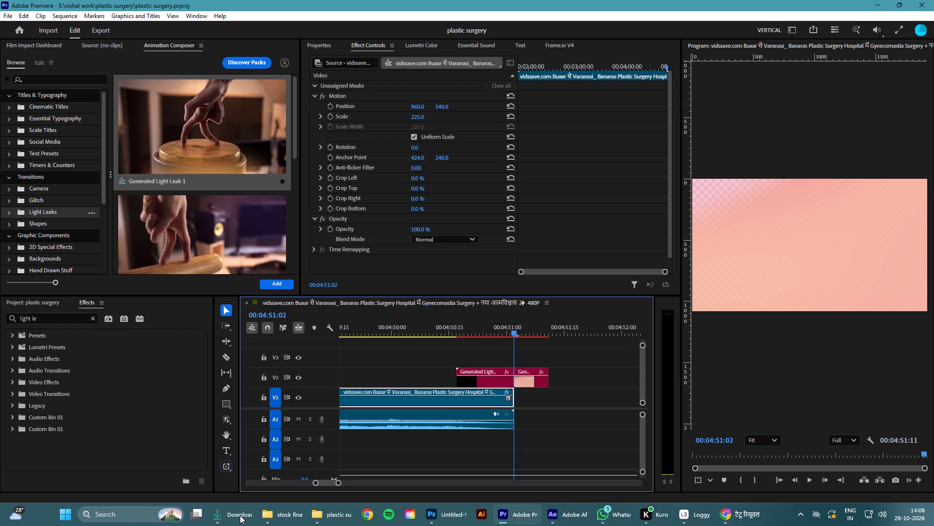
click(240, 513)
click(240, 513)
click(240, 513)
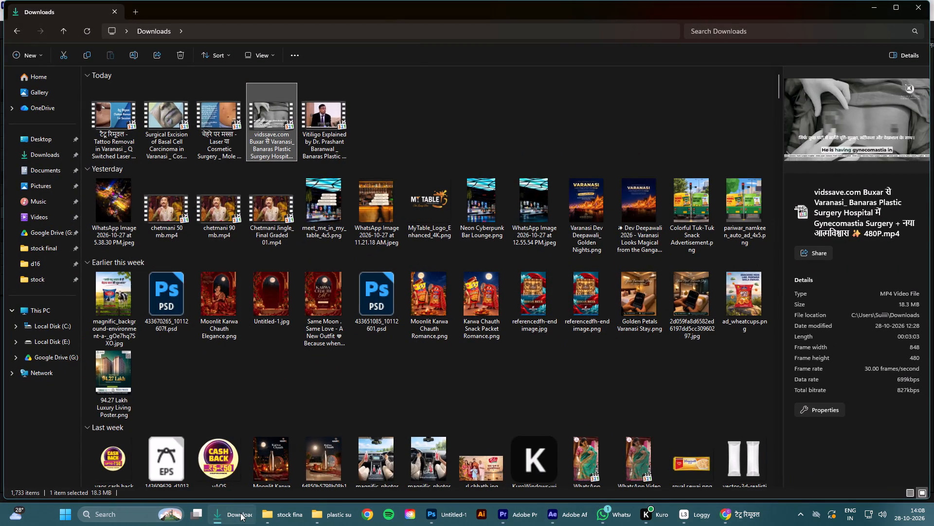
click(166, 115)
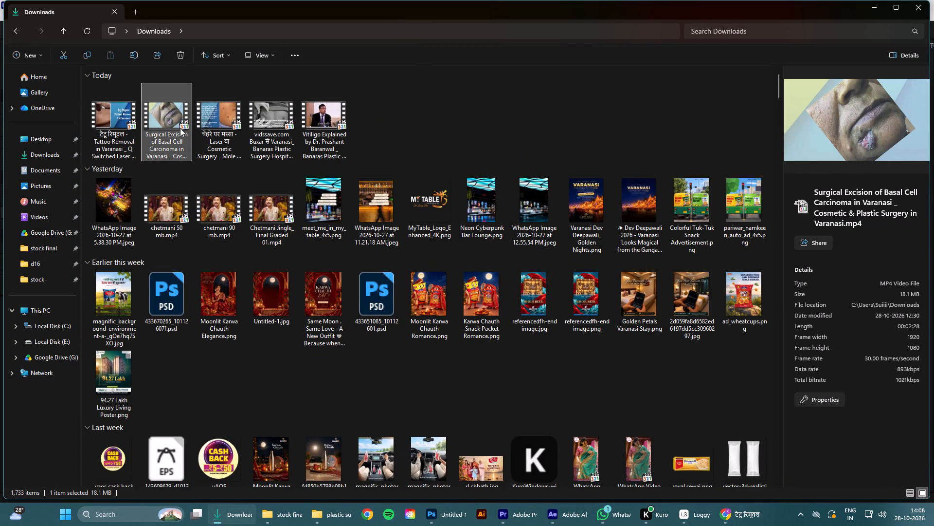
drag(163, 114, 429, 338)
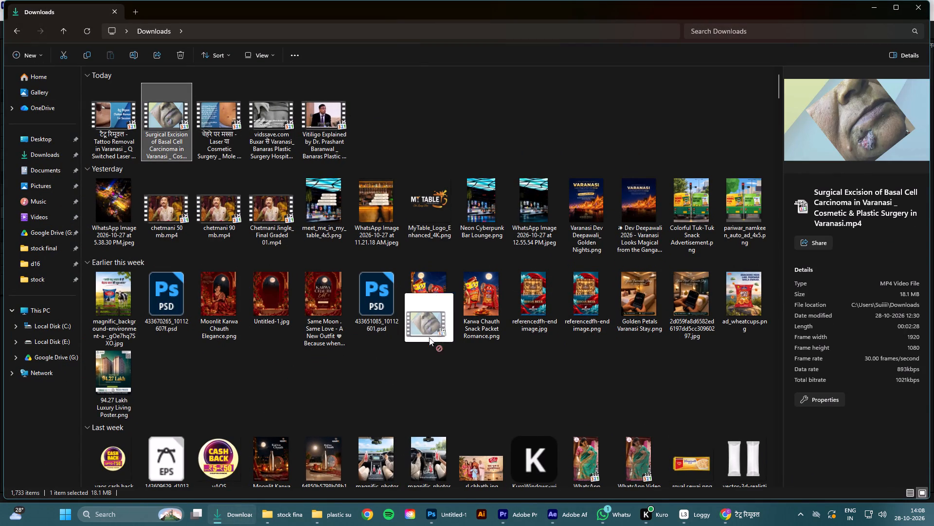
drag(429, 338, 509, 509)
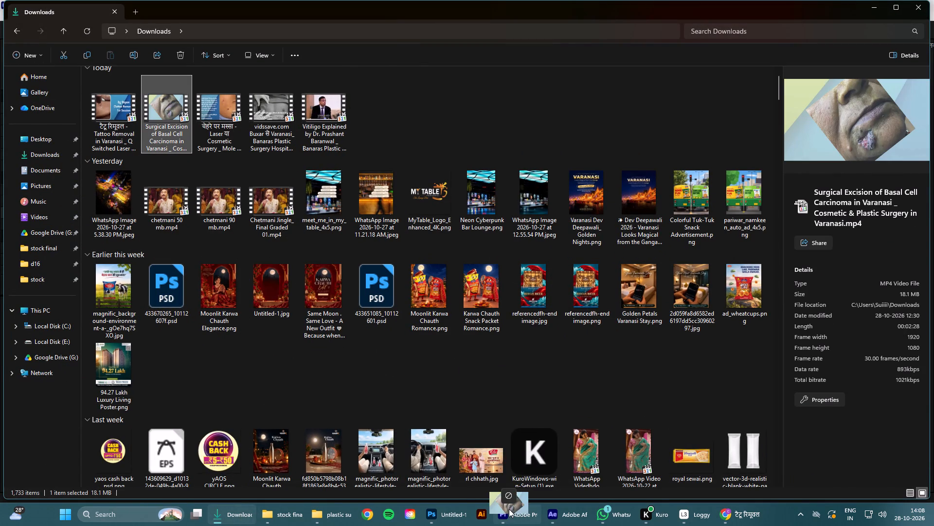
drag(509, 509, 511, 406)
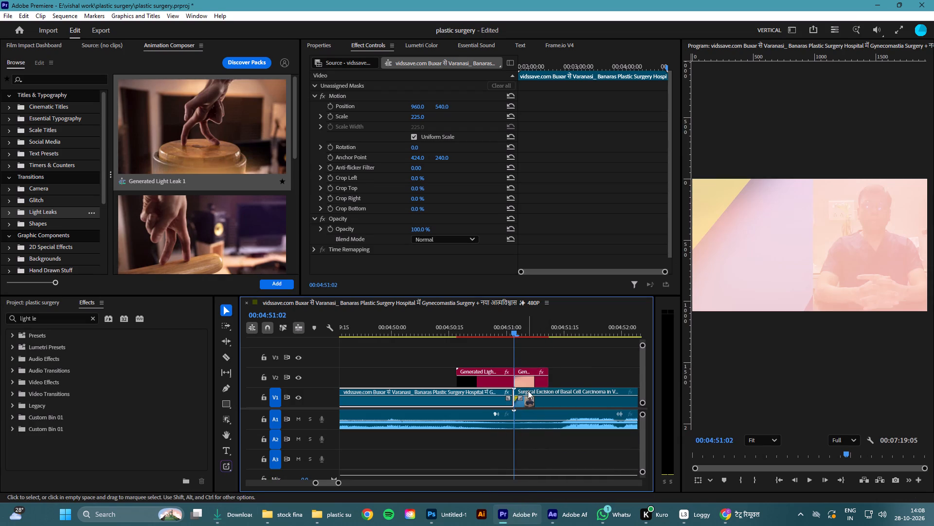
Play the sequence from about 00:04:28 across the light leak join into the opening of the Surgical Excision clip.
key(space)
key(space)
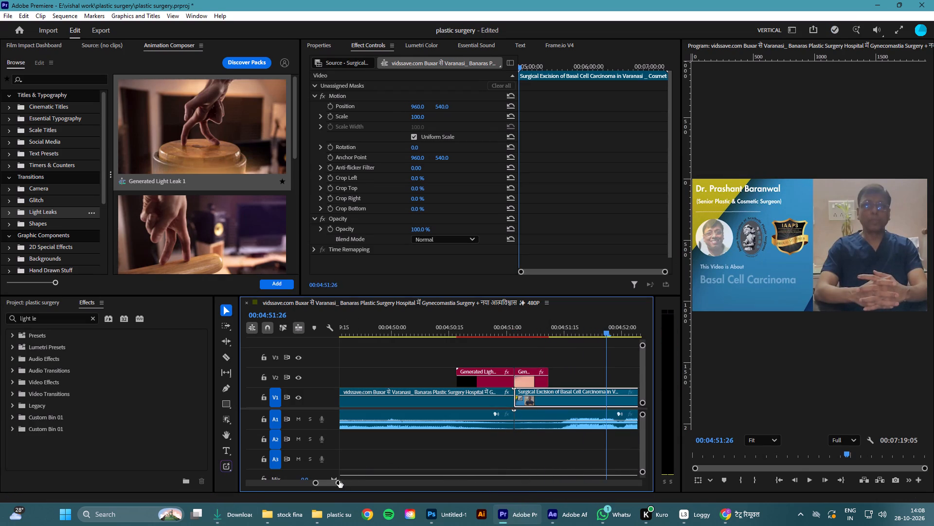
drag(339, 481, 578, 504)
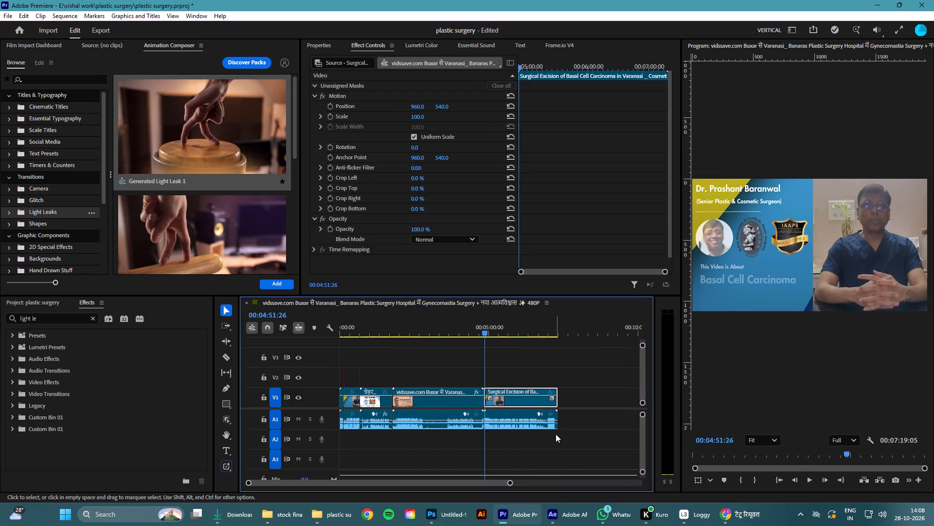
click(539, 446)
drag(485, 329, 473, 333)
key(space)
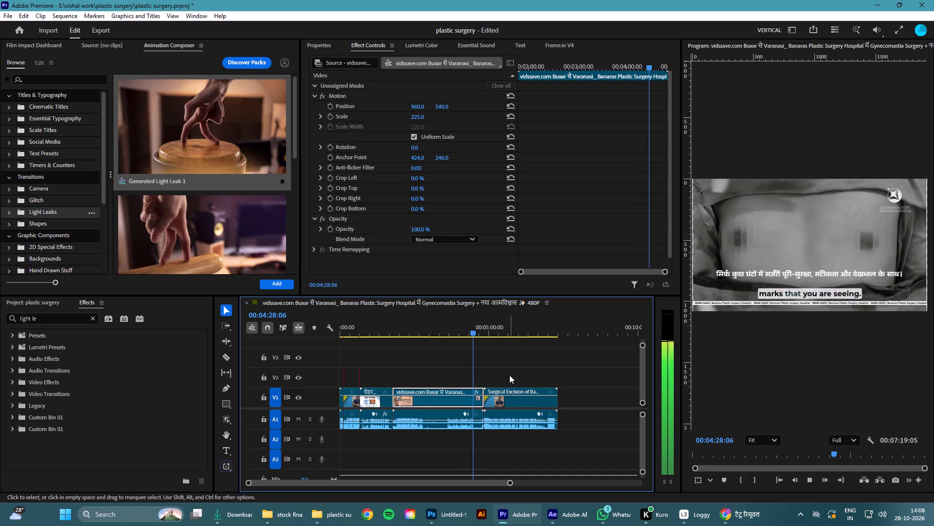
key(space)
click(473, 332)
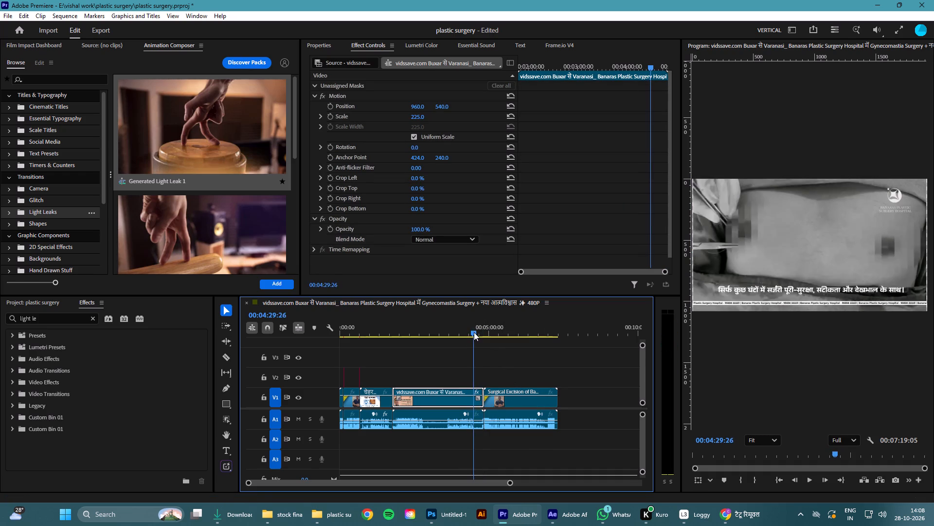
key(space)
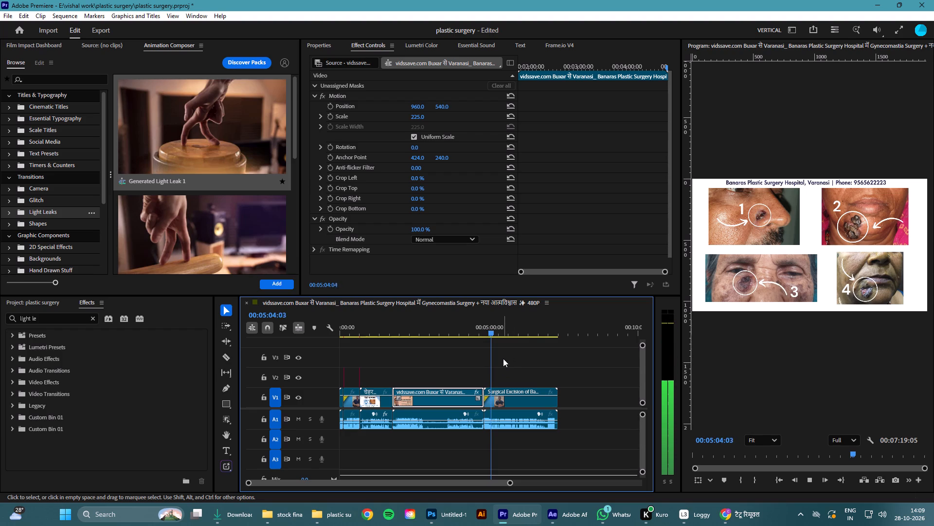
key(space)
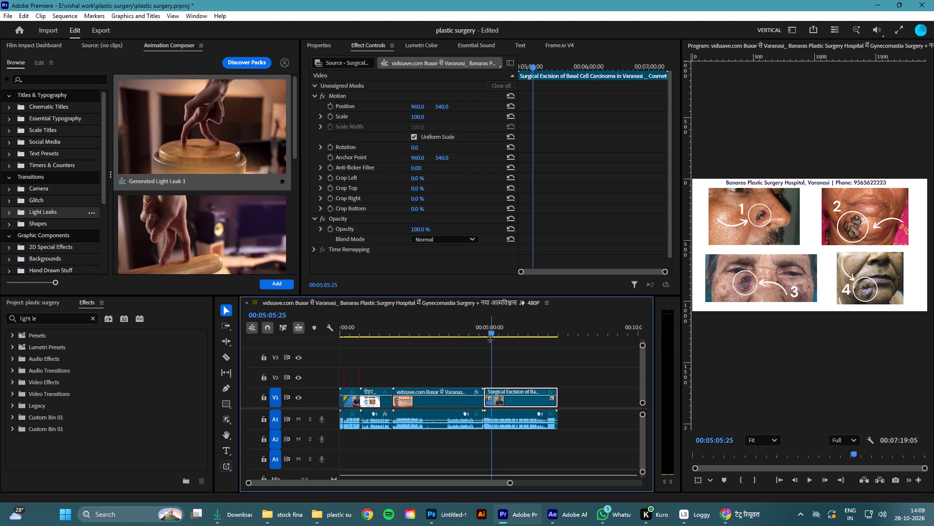
Play and scrub the closing section of the Surgical Excision clip to examine its ending from about 00:07:07.
drag(491, 333, 546, 348)
key(space)
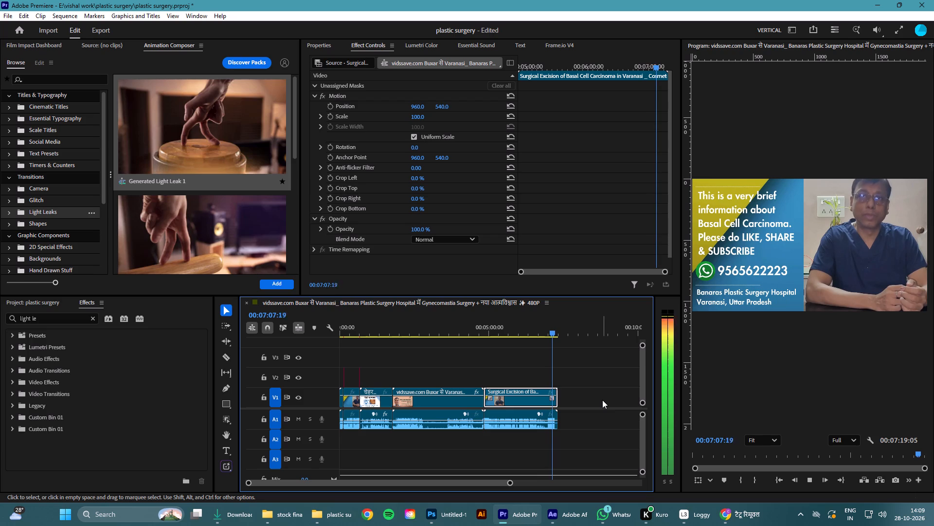
key(space)
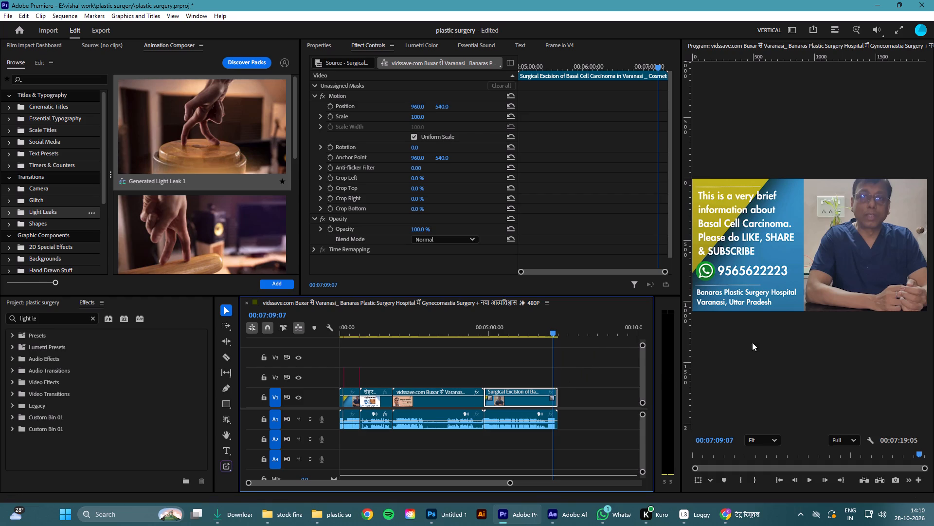
drag(553, 333, 559, 336)
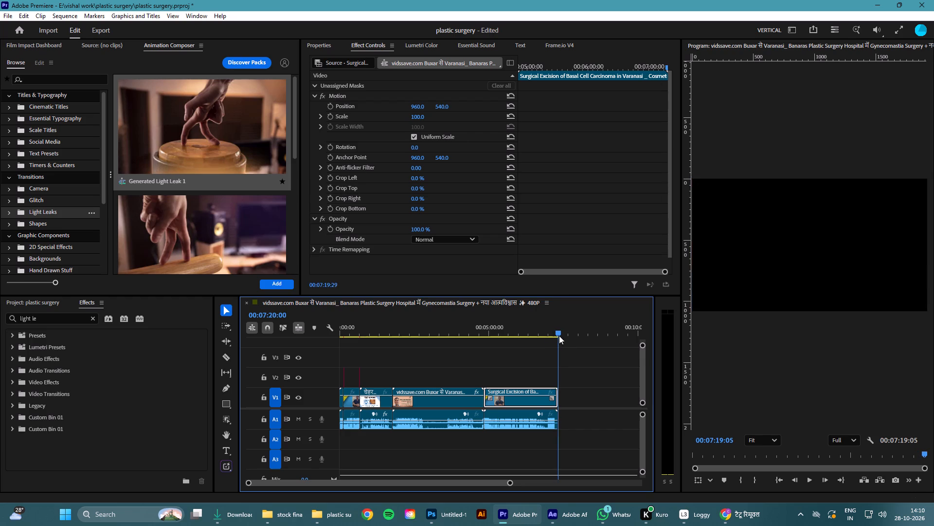
drag(559, 336, 553, 339)
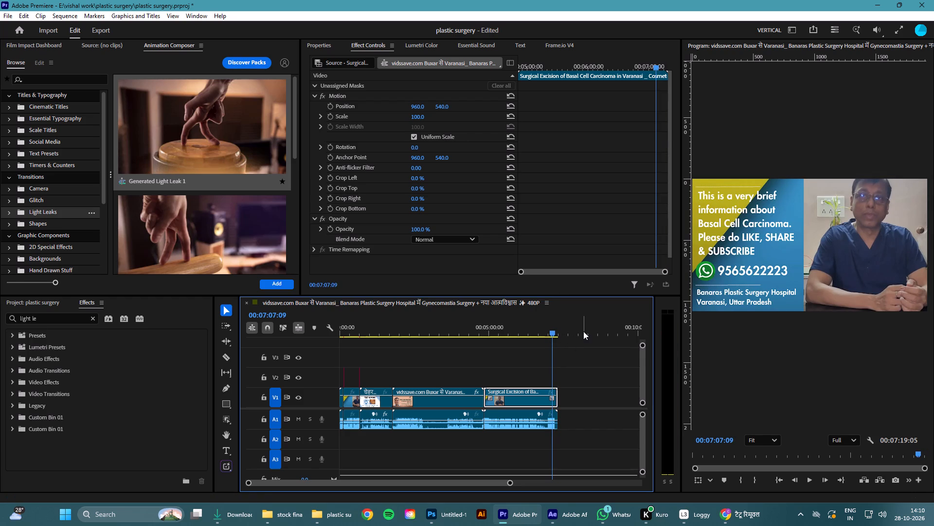
Play the Surgical Excision clip's doctor outro from 00:07:07 to the contact card, and replay the lead-in from about 00:06:59.
key(space)
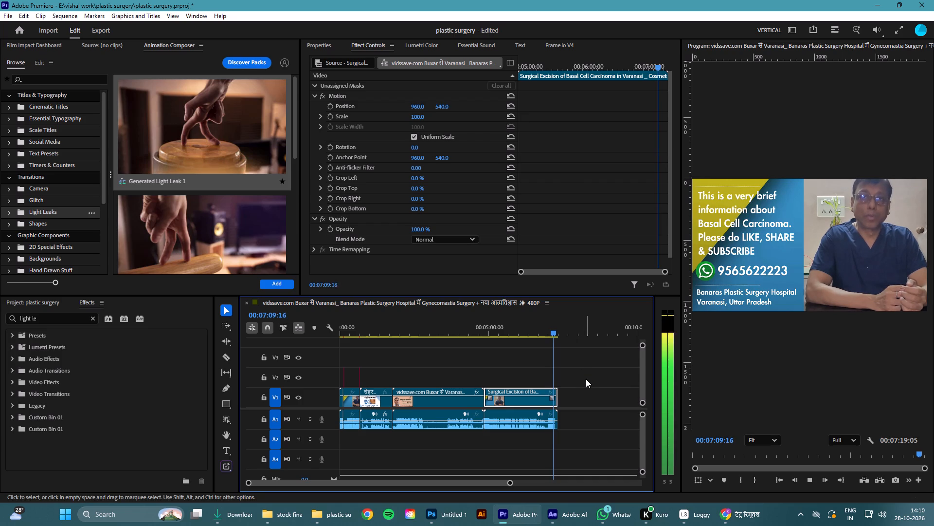
key(space)
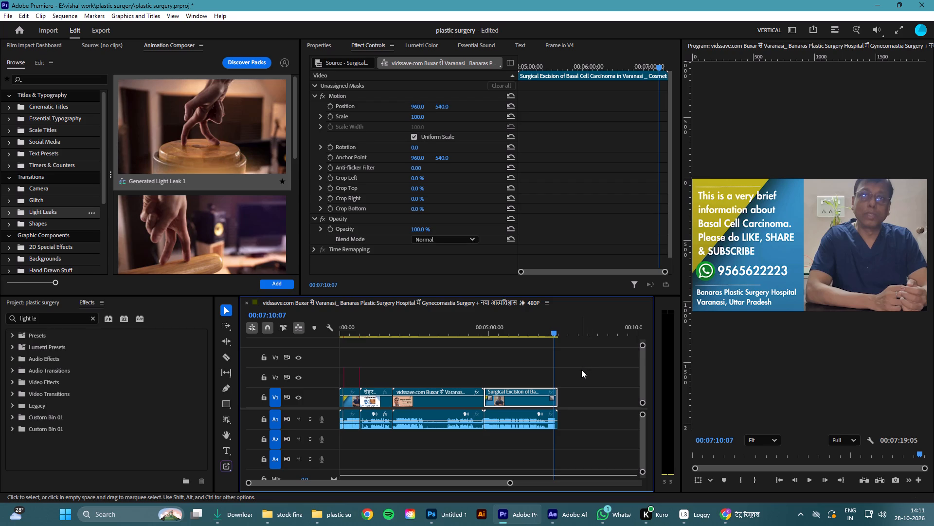
key(space)
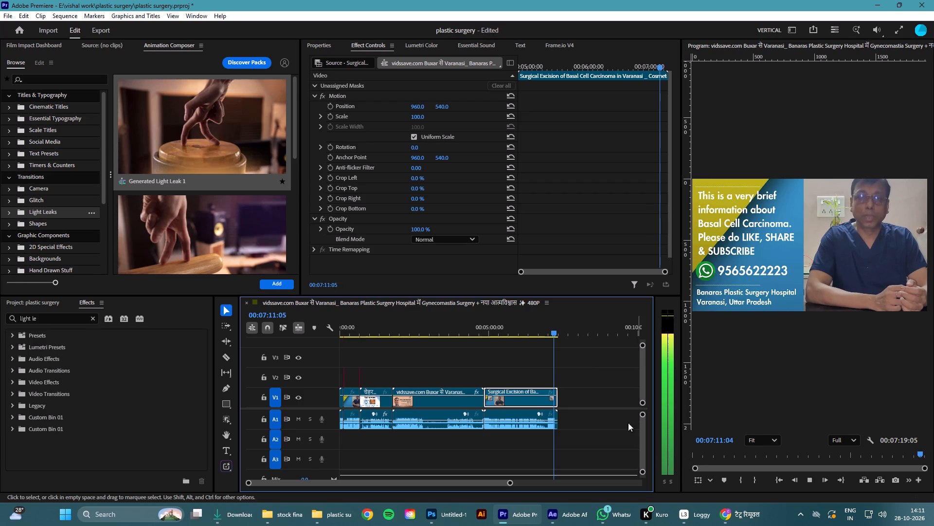
key(space)
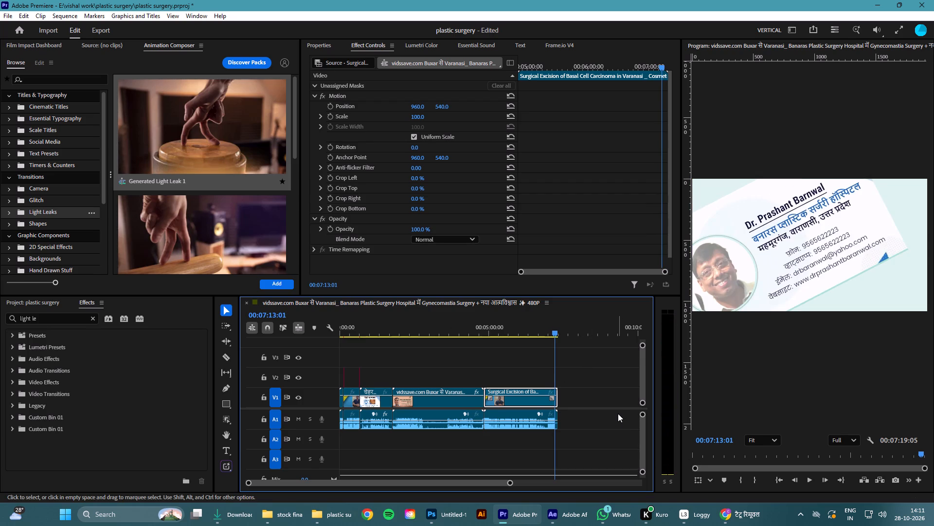
drag(555, 332, 549, 336)
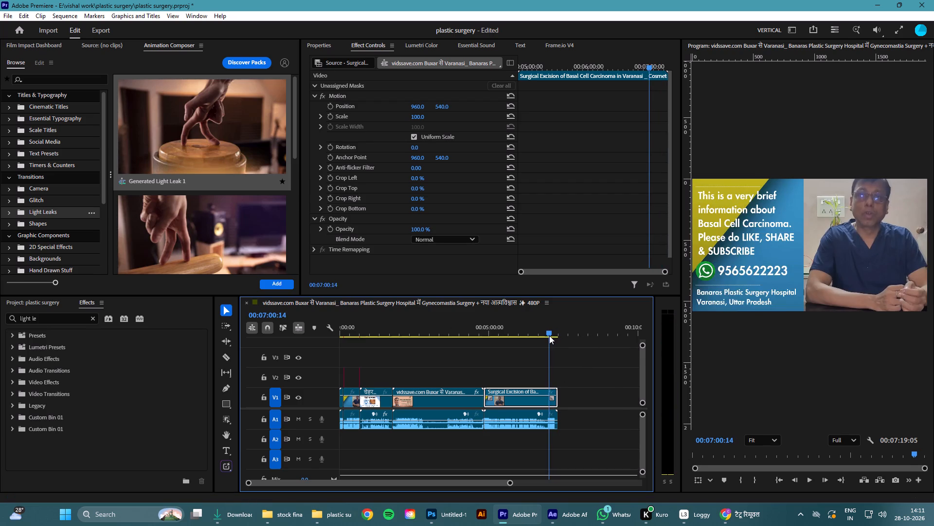
drag(549, 336, 549, 336)
key(space)
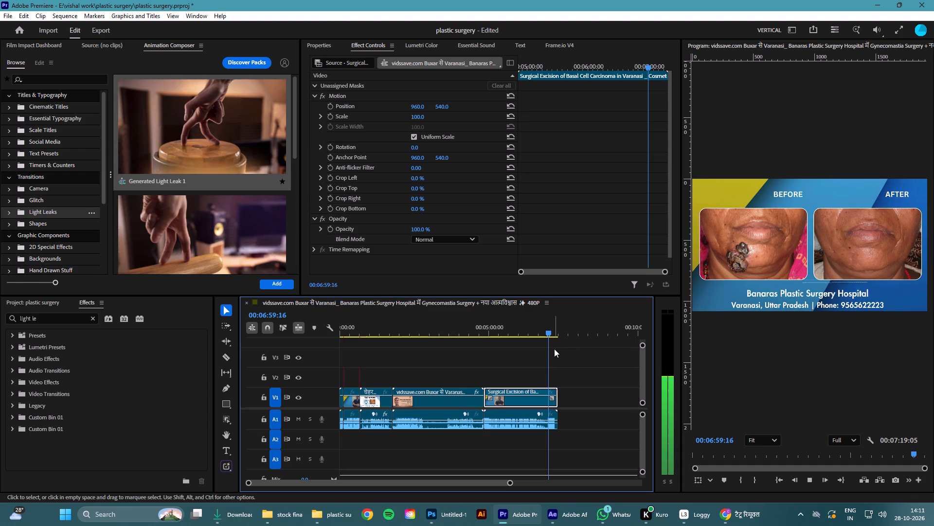
key(space)
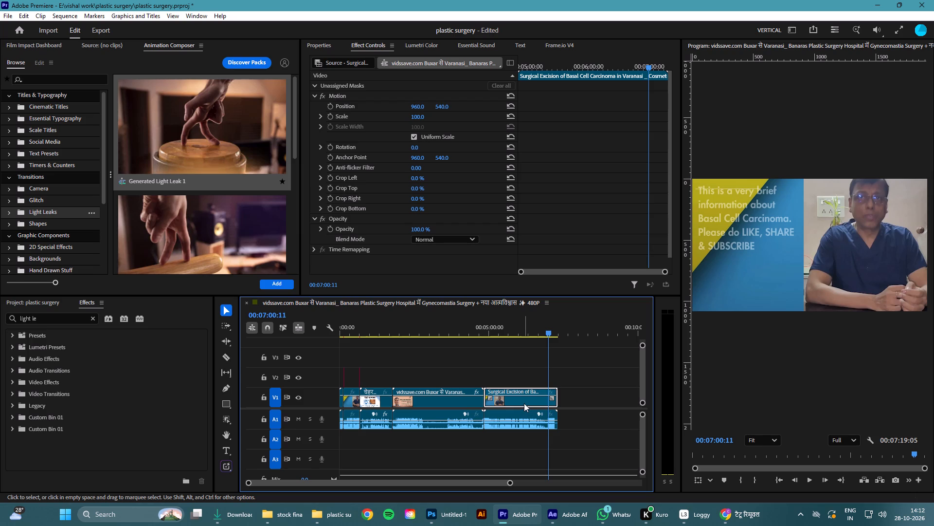
Scrub and replay the Surgical Excision clip between about 00:06:46 and 00:07:14, examining the passage from the chin close-up through the before/after card to the outro.
drag(549, 329, 539, 334)
key(space)
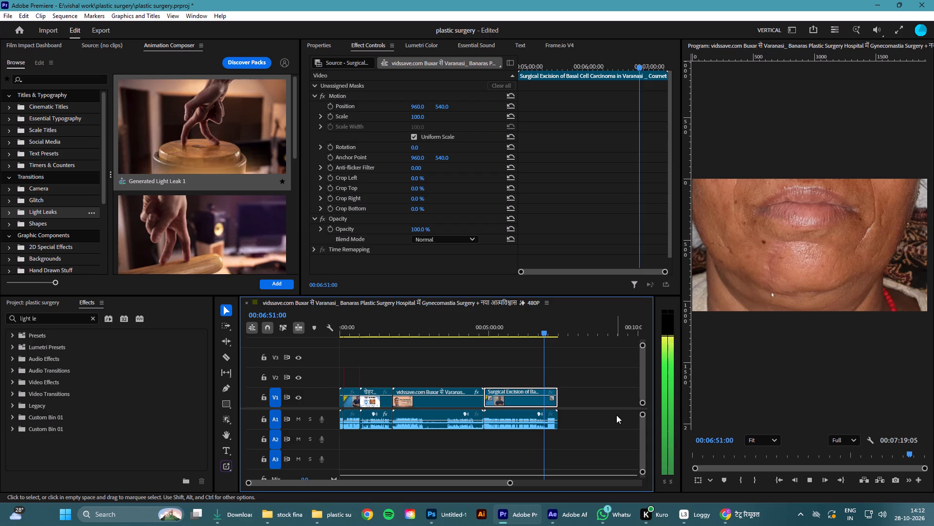
drag(542, 332, 538, 334)
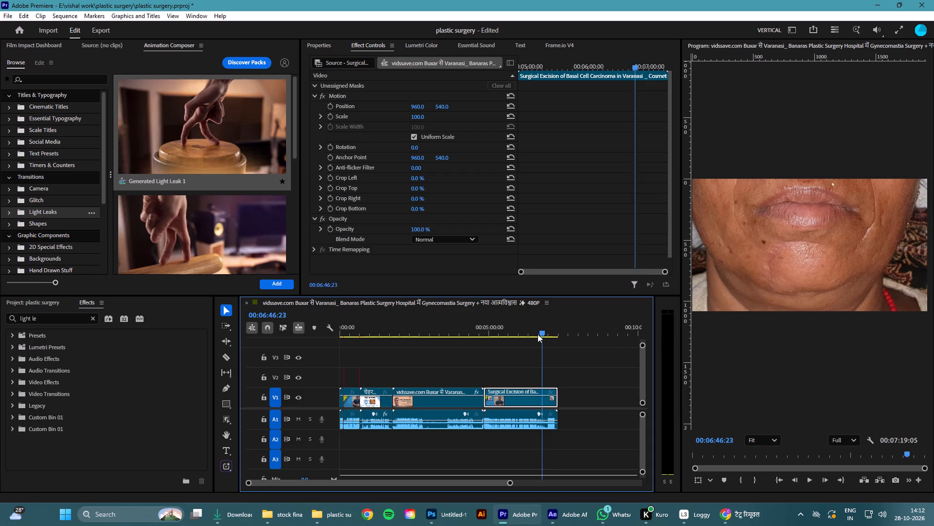
drag(538, 334, 554, 341)
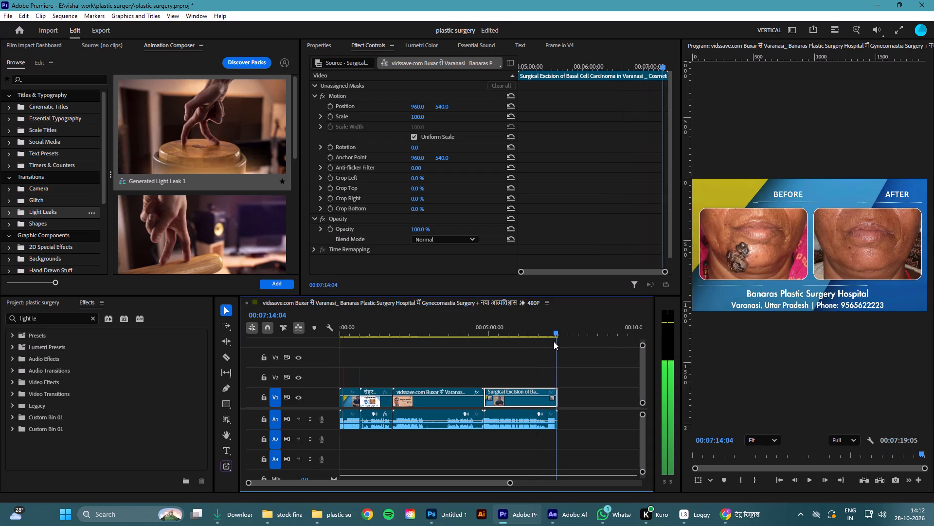
drag(554, 341, 543, 349)
key(space)
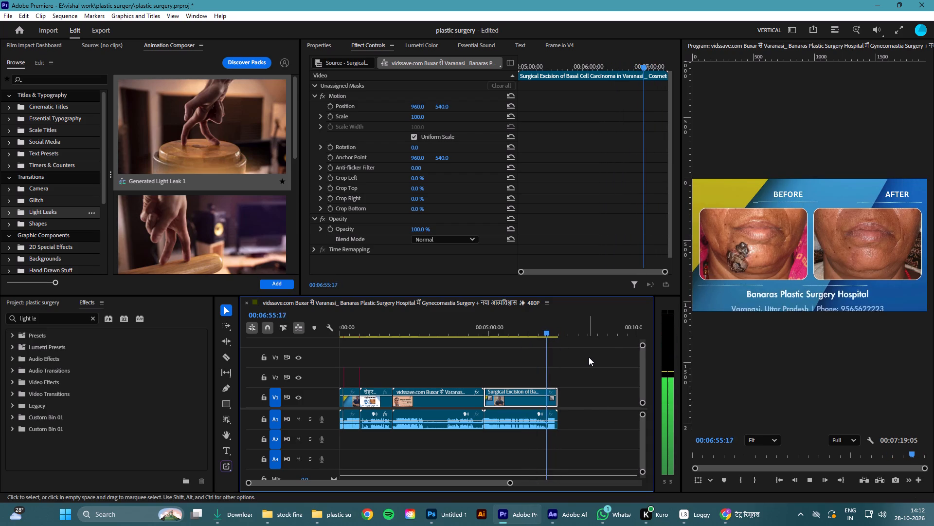
key(space)
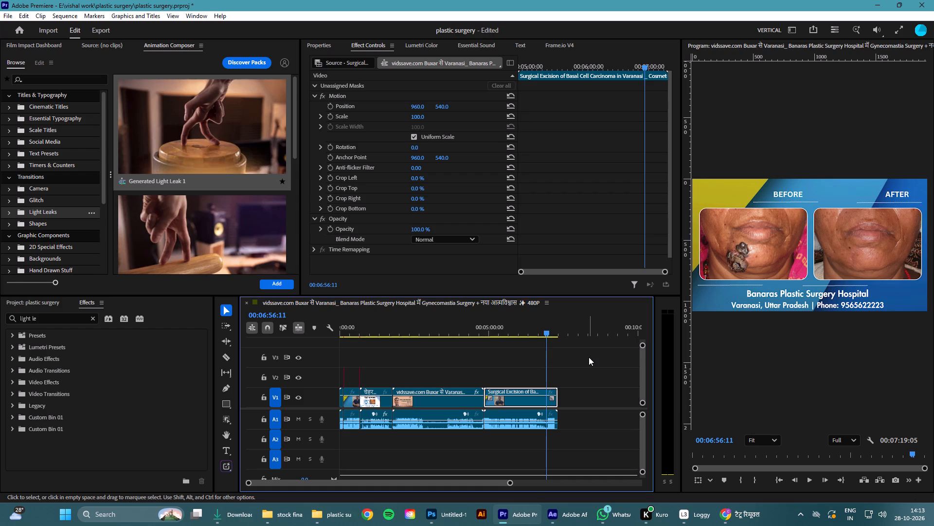
key(space)
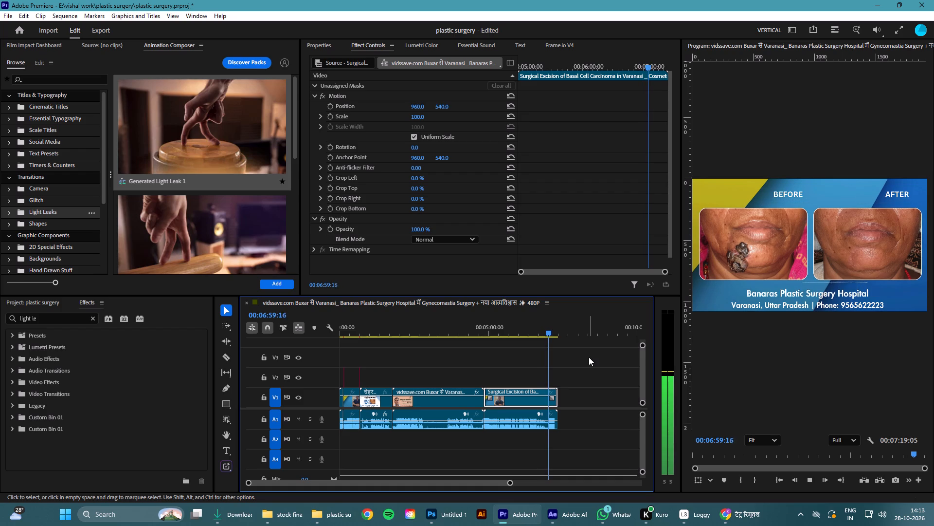
key(space)
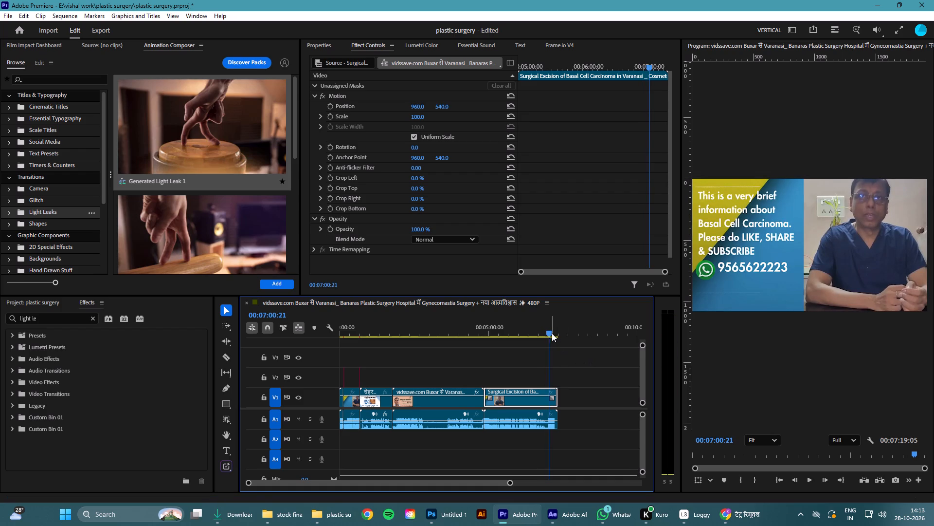
drag(551, 333, 543, 333)
key(space)
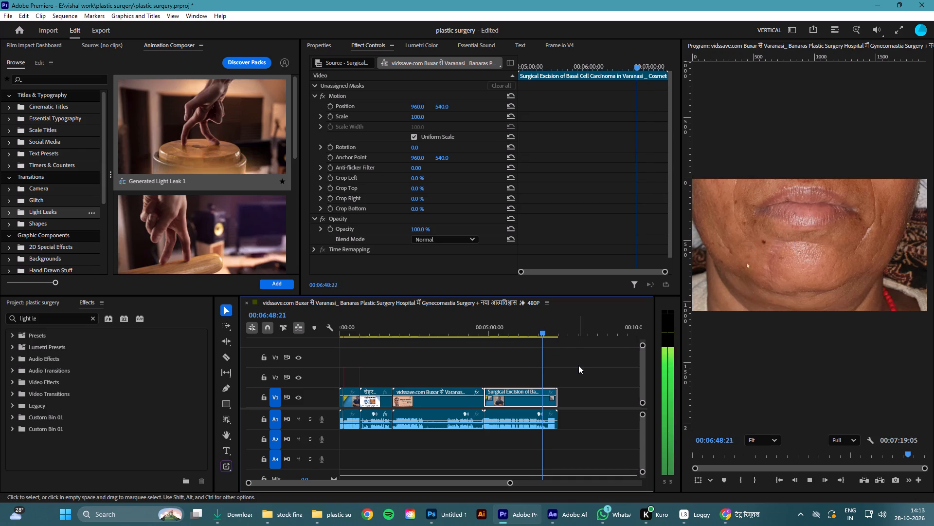
key(space)
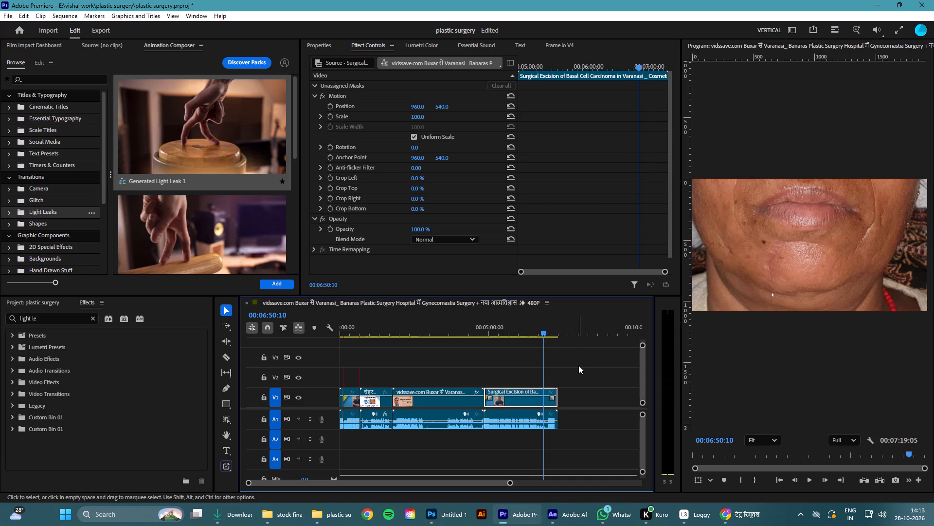
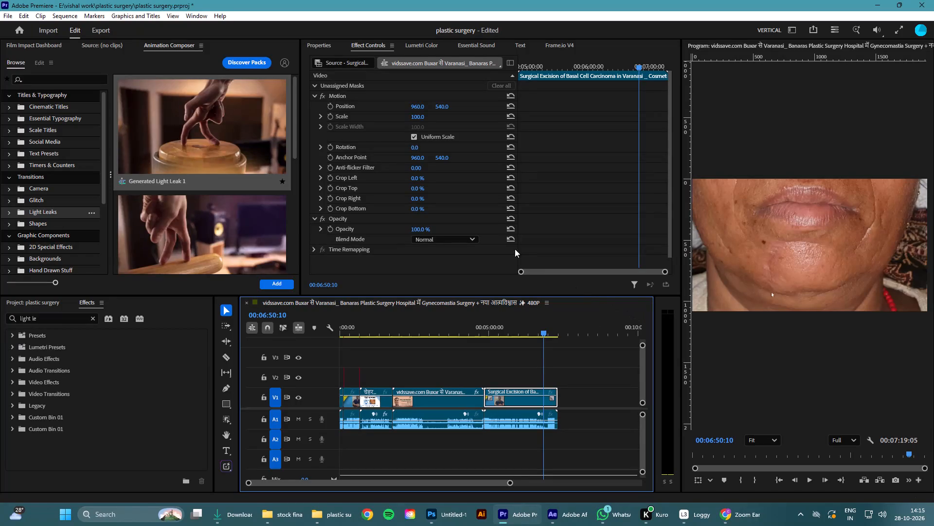
Play the Surgical Excision clip from about 00:06:50 and locate the change from the before/after card to the doctor outro, near 00:06:59:23.
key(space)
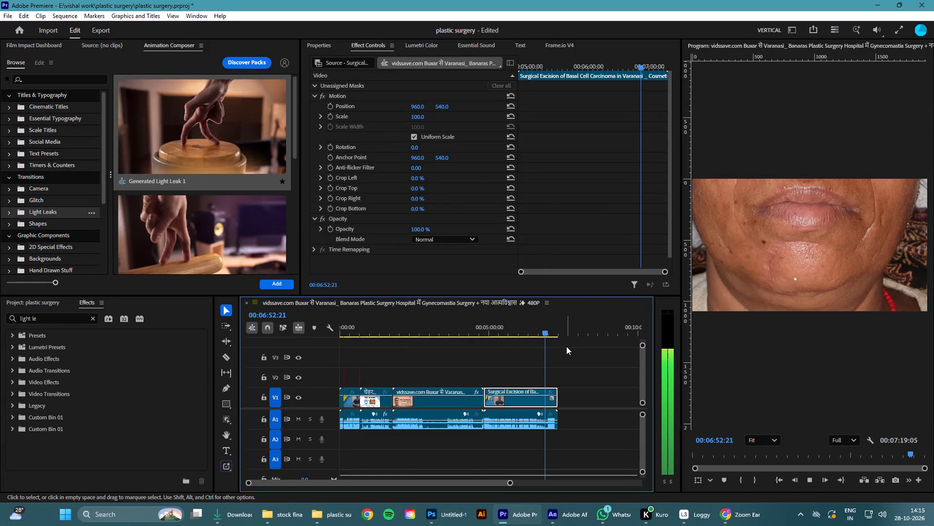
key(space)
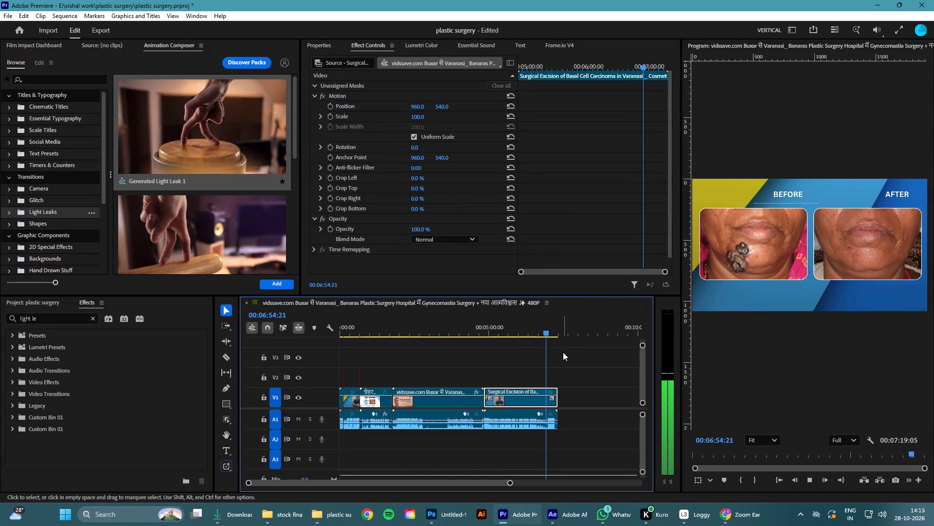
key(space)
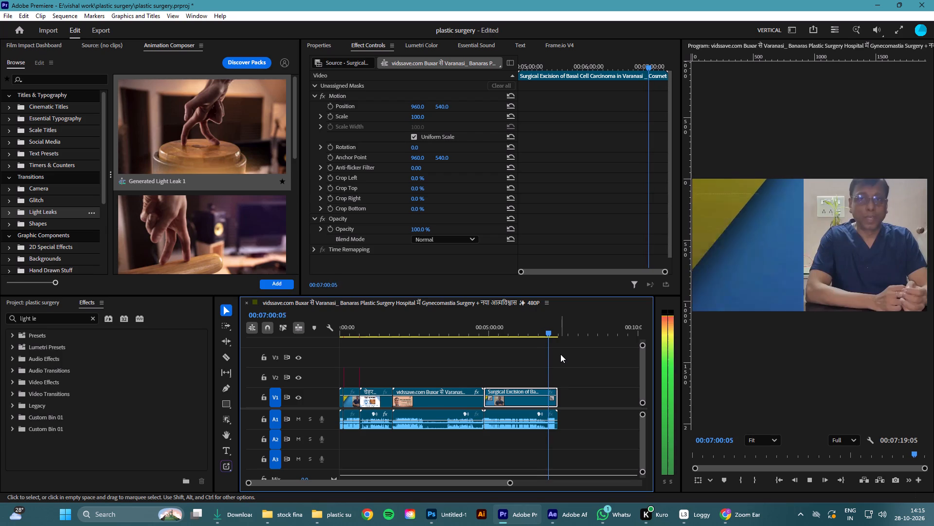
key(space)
drag(511, 481, 502, 483)
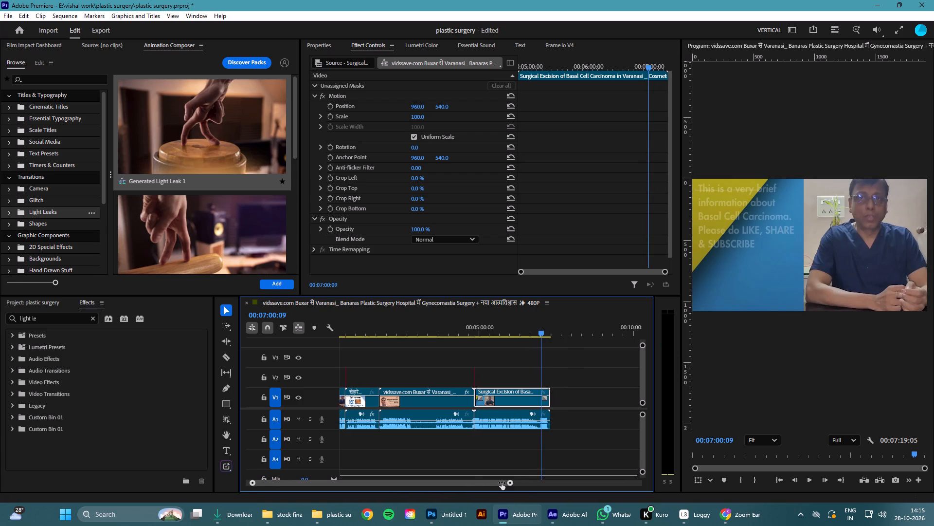
drag(502, 483, 335, 460)
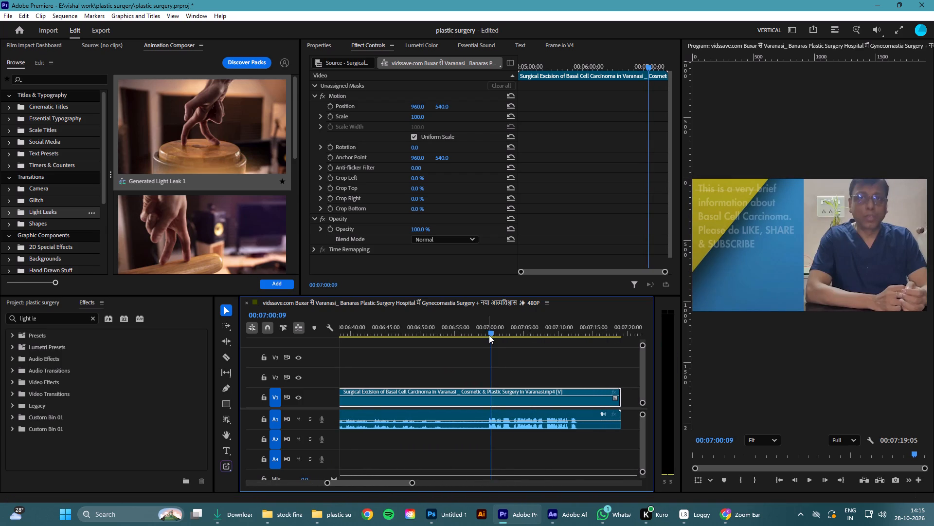
click(489, 335)
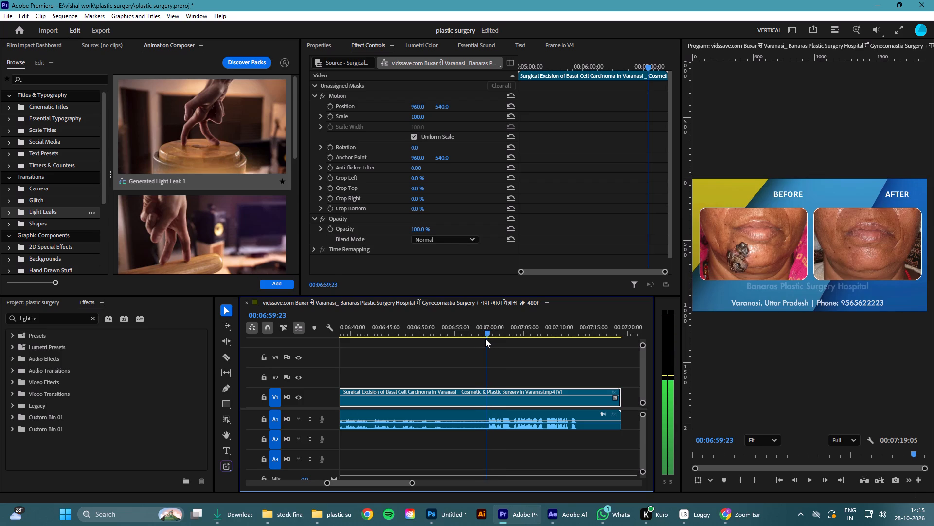
Split the Surgical Excision clip's video and audio at 00:06:59:28, on the before/after card just ahead of the doctor outro.
drag(410, 482, 359, 475)
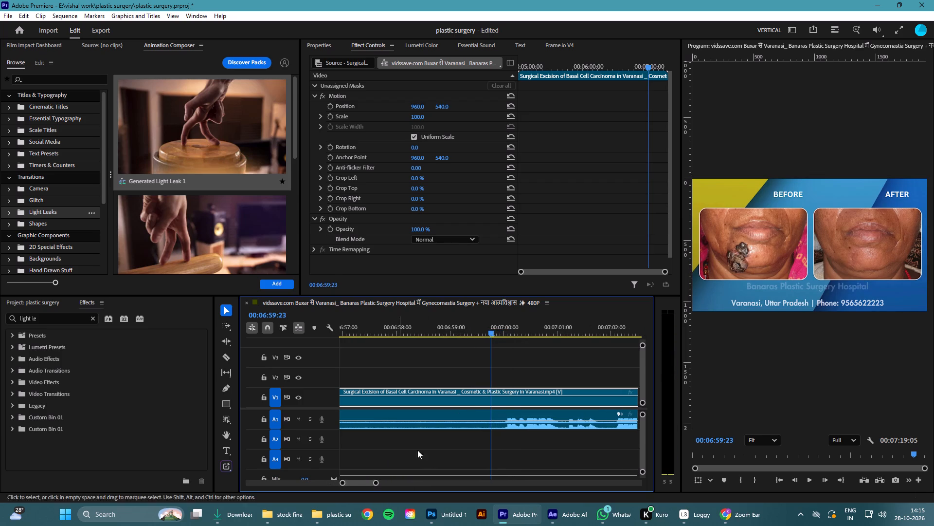
drag(491, 333, 493, 336)
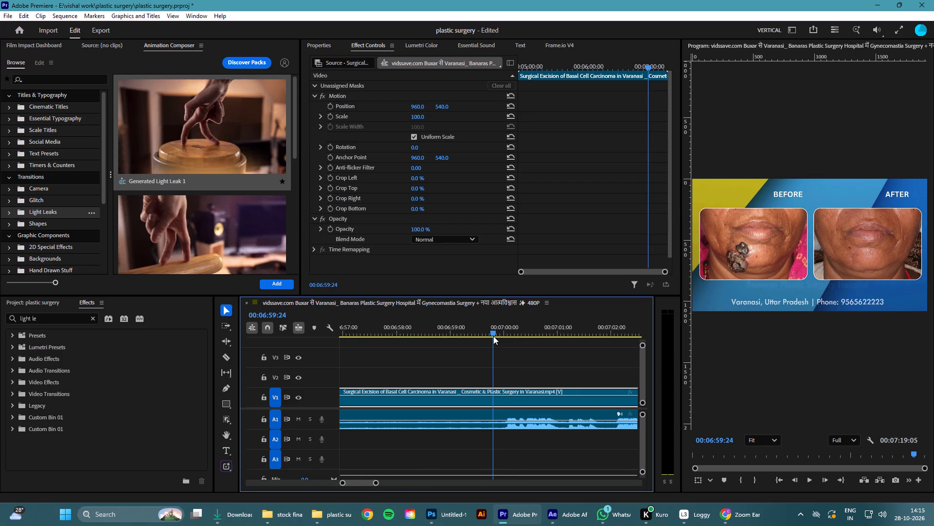
drag(493, 336, 501, 339)
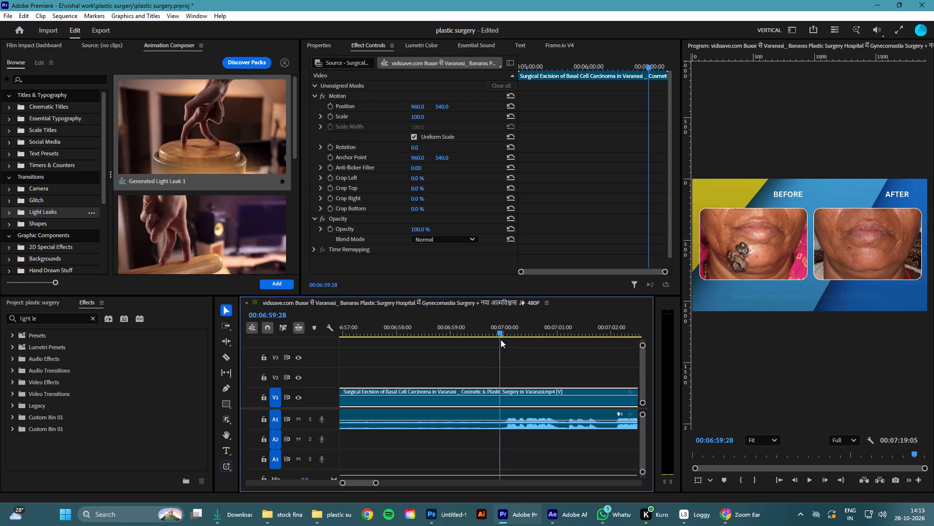
drag(501, 339, 500, 341)
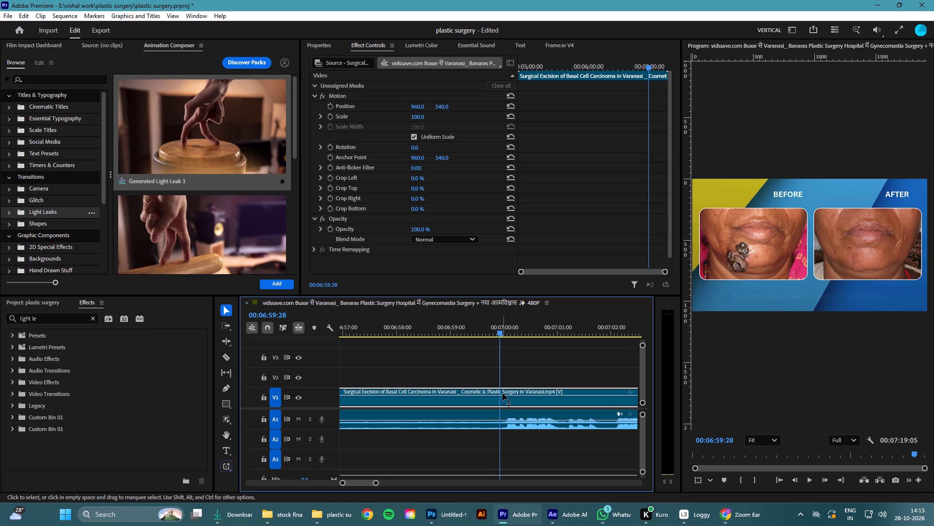
click(506, 398)
click(228, 352)
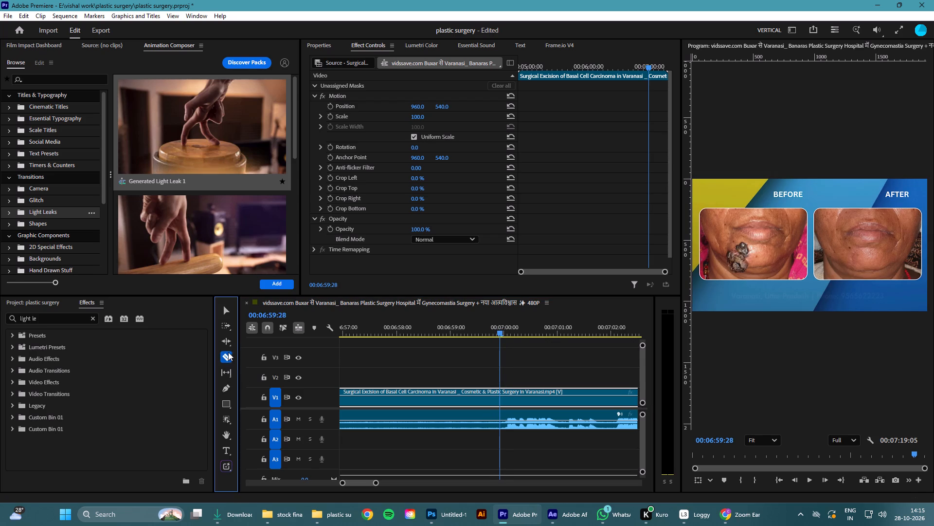
click(497, 405)
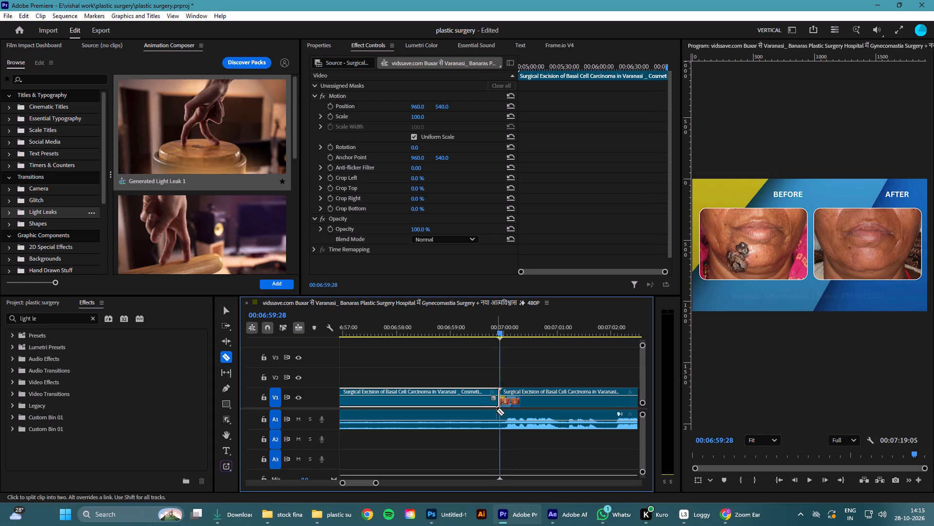
click(500, 424)
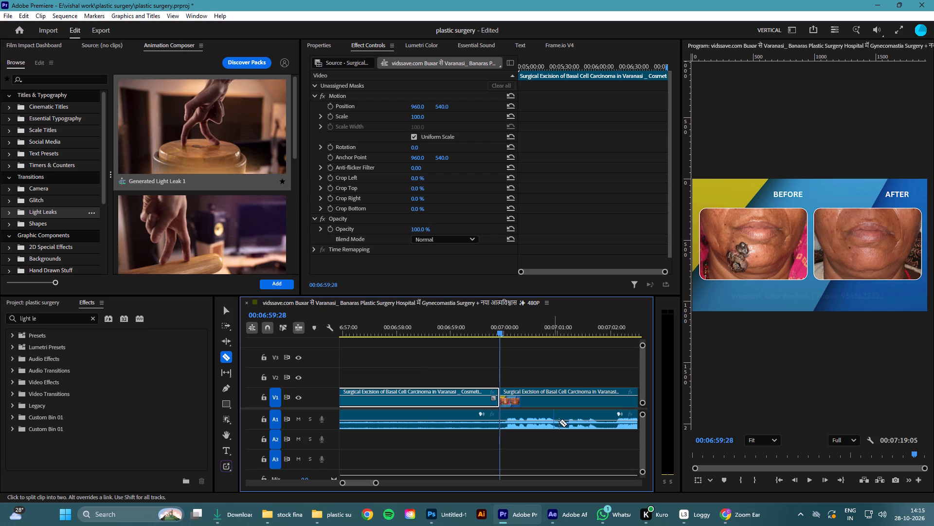
Delete the Surgical Excision clip's leftover video and audio segments after the cut at 00:06:59:28.
click(226, 310)
click(539, 403)
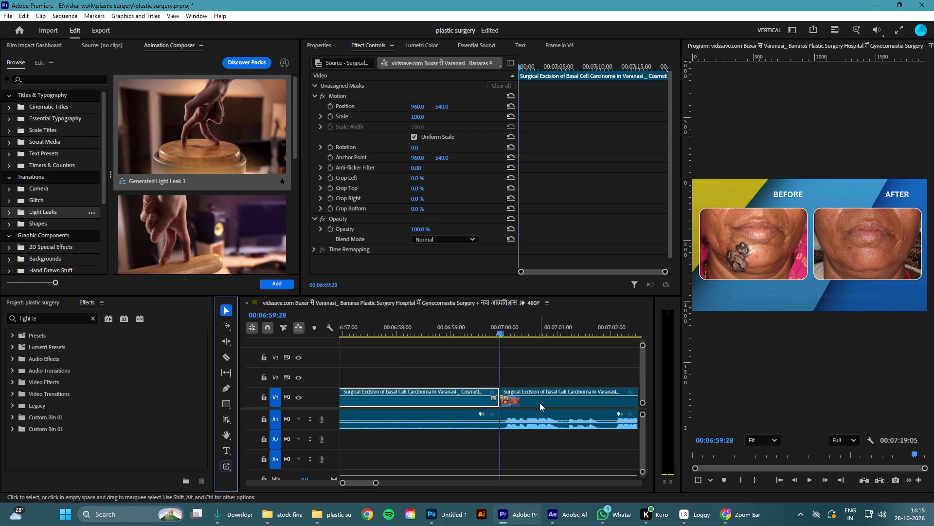
key(Delete)
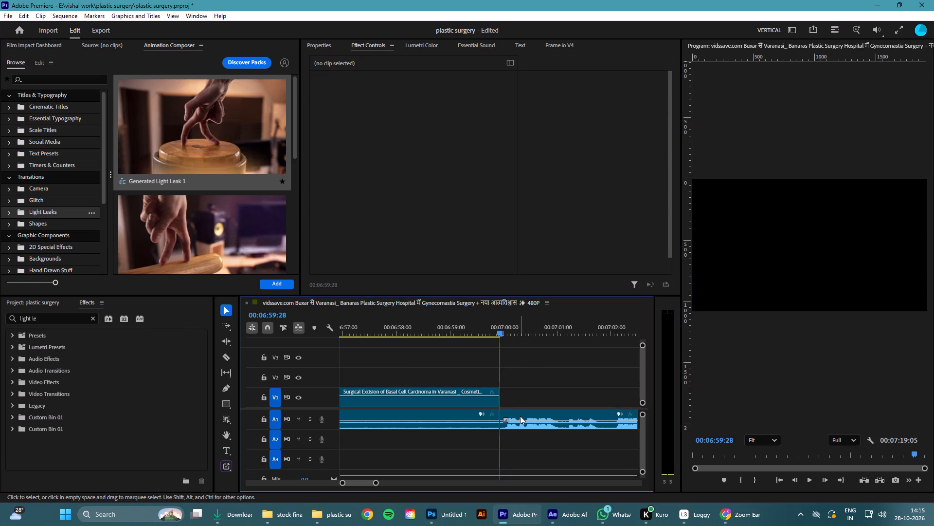
click(520, 416)
key(Delete)
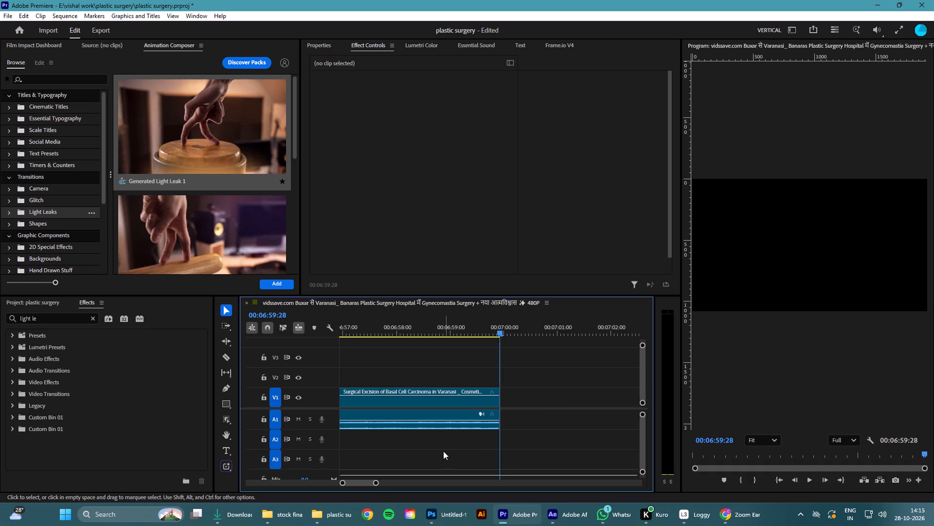
Add the Generated Light Leak 1 transition at 00:06:59:28, the end of the Surgical Excision clip.
drag(372, 481, 318, 473)
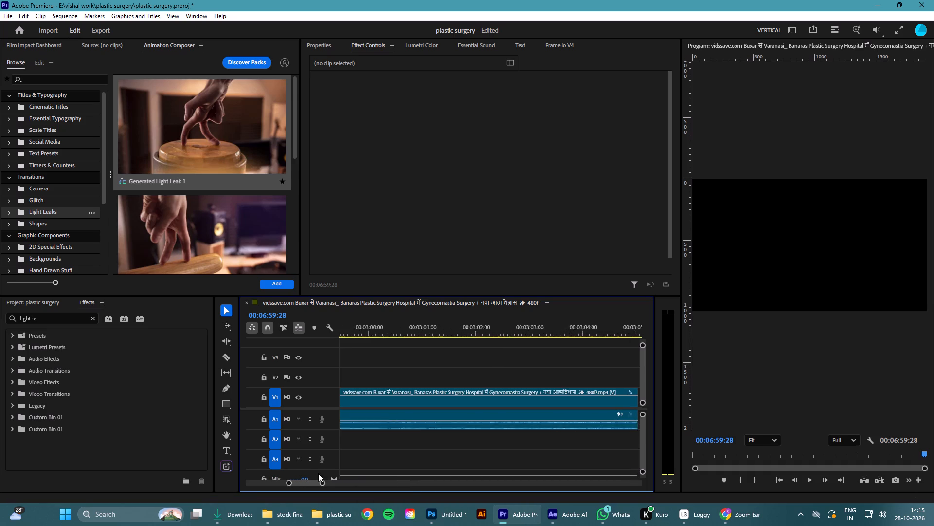
drag(318, 473, 250, 482)
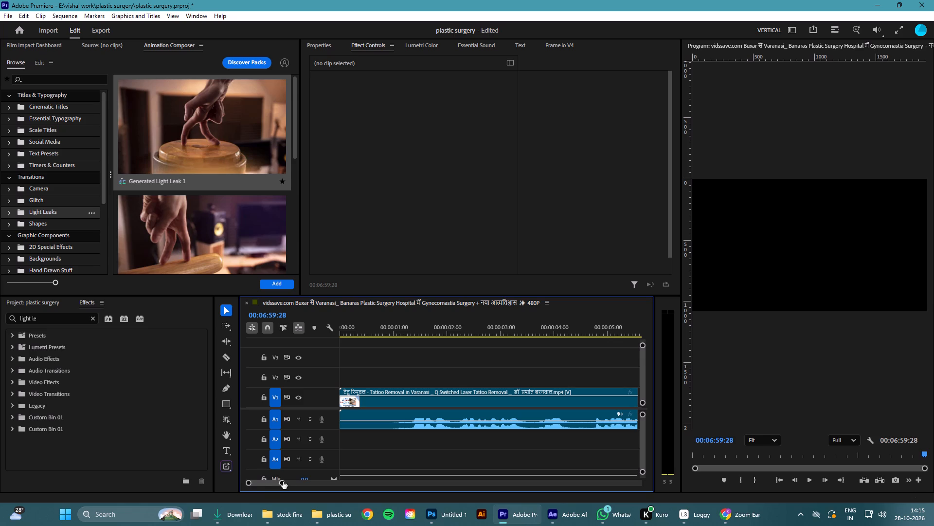
drag(283, 482, 518, 493)
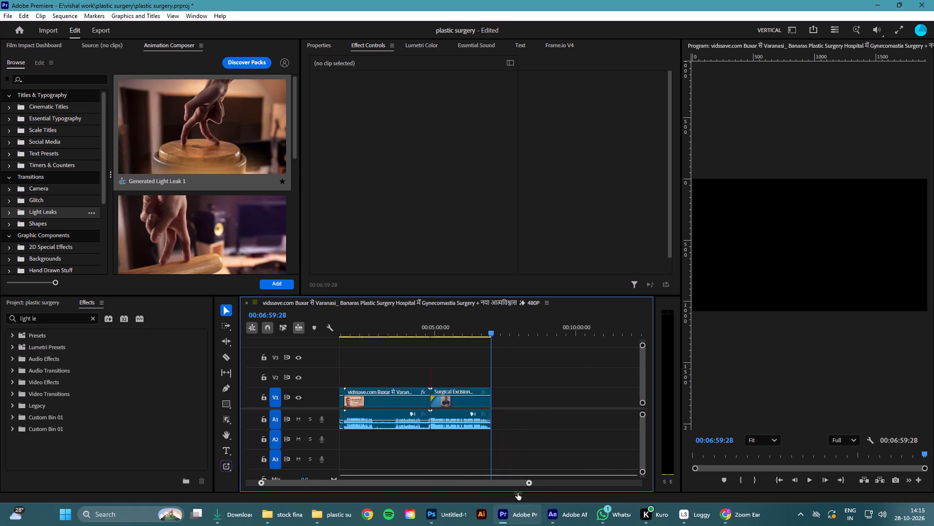
drag(518, 493, 439, 502)
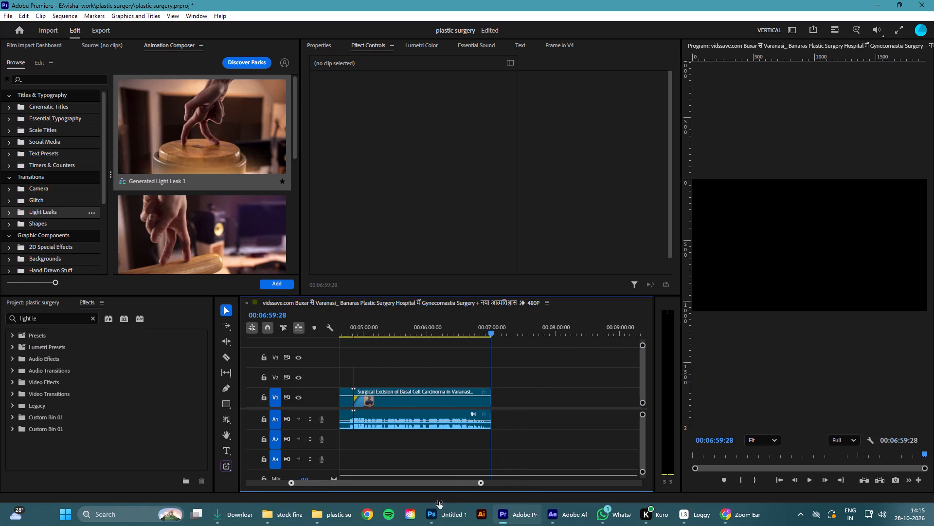
drag(439, 502, 230, 475)
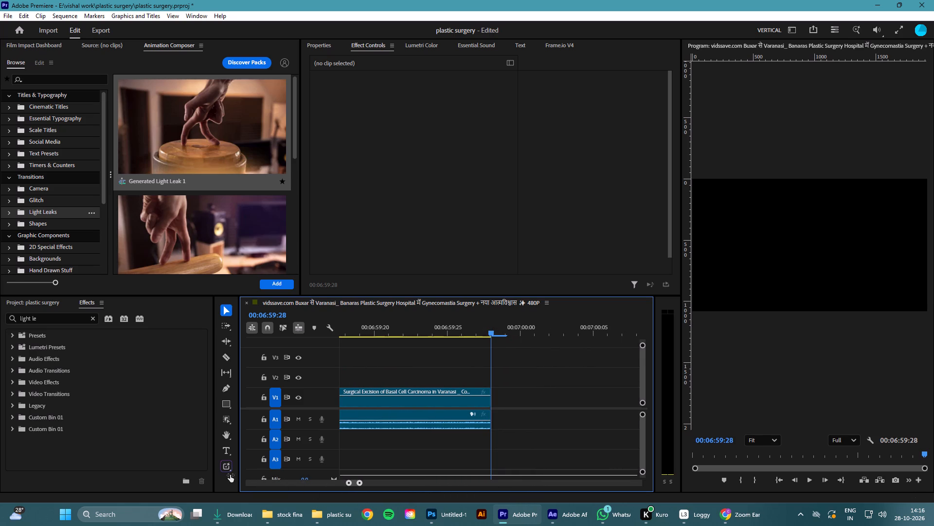
drag(230, 475, 226, 474)
click(174, 147)
click(216, 148)
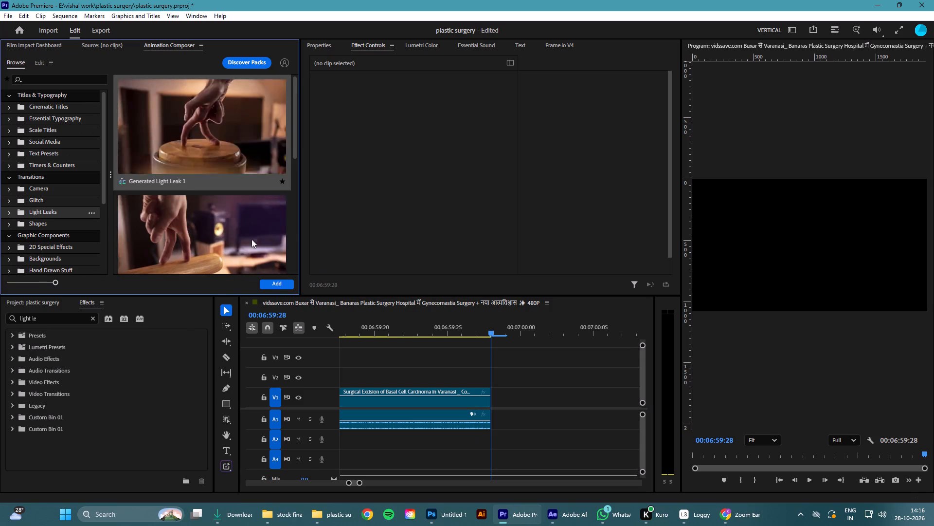
click(274, 282)
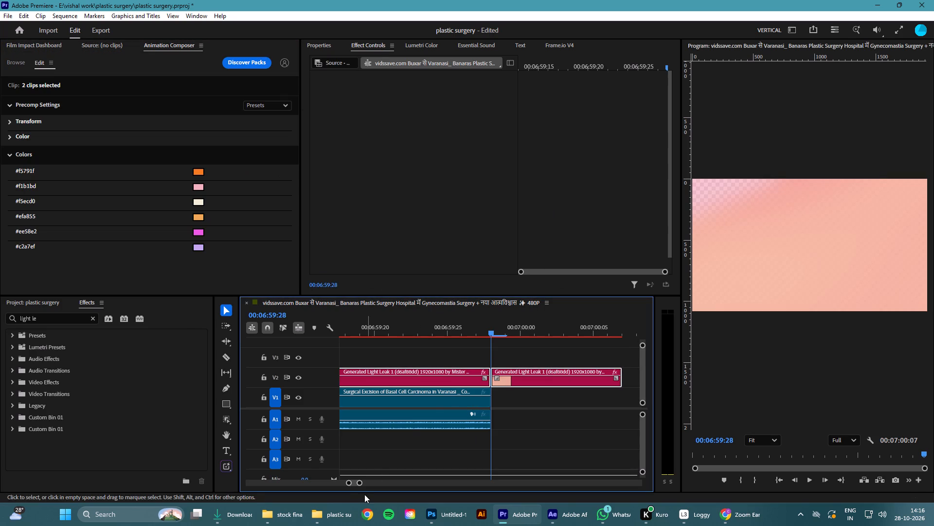
Bring the Vitiligo Explained video from the Downloads folder onto V1 and A1, directly after the Surgical Excision clip at 00:06:59:28.
click(232, 506)
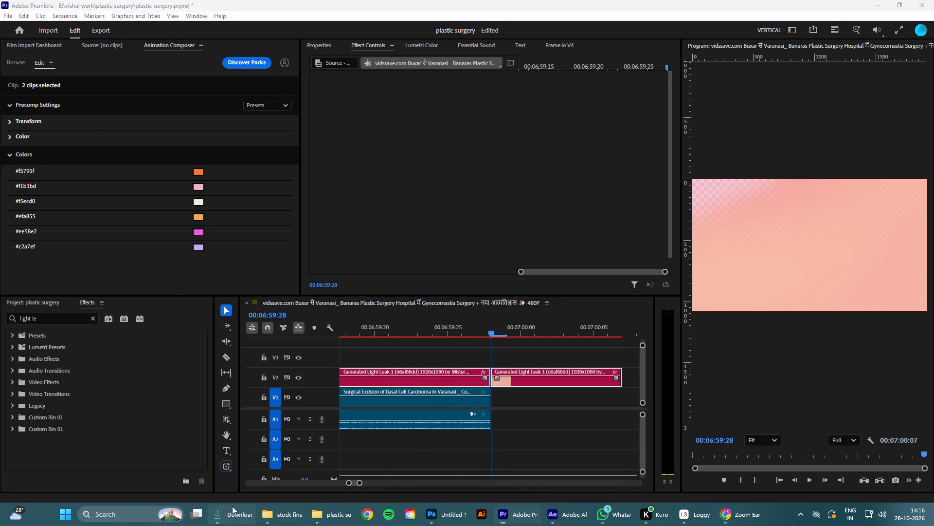
click(324, 117)
drag(331, 103, 488, 274)
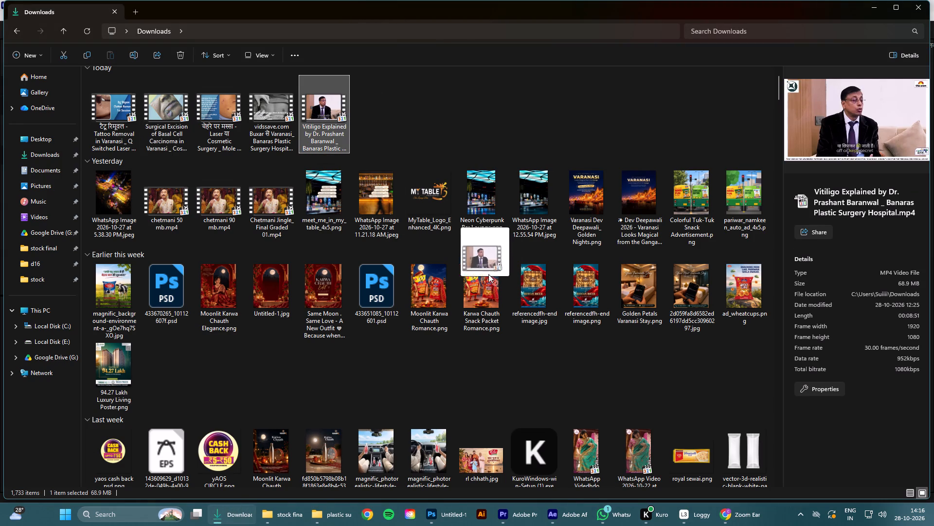
drag(488, 274, 450, 504)
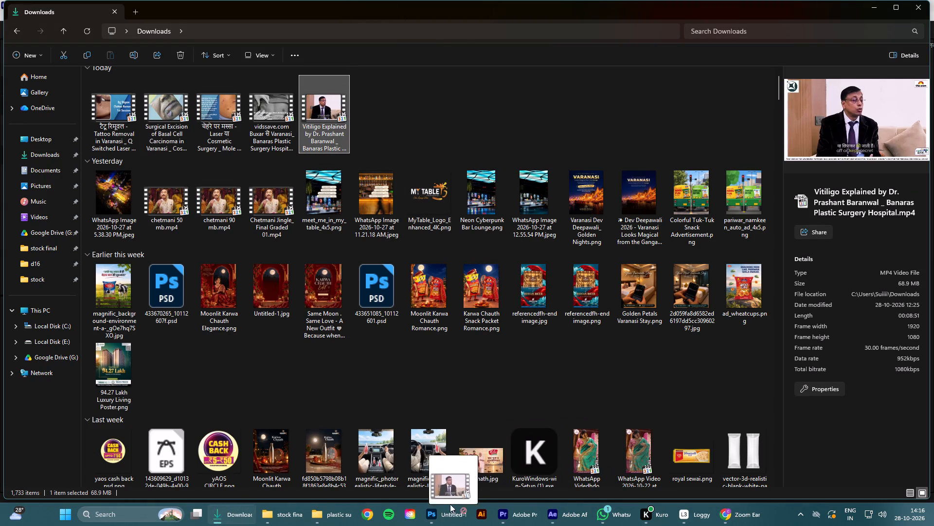
drag(450, 504, 514, 514)
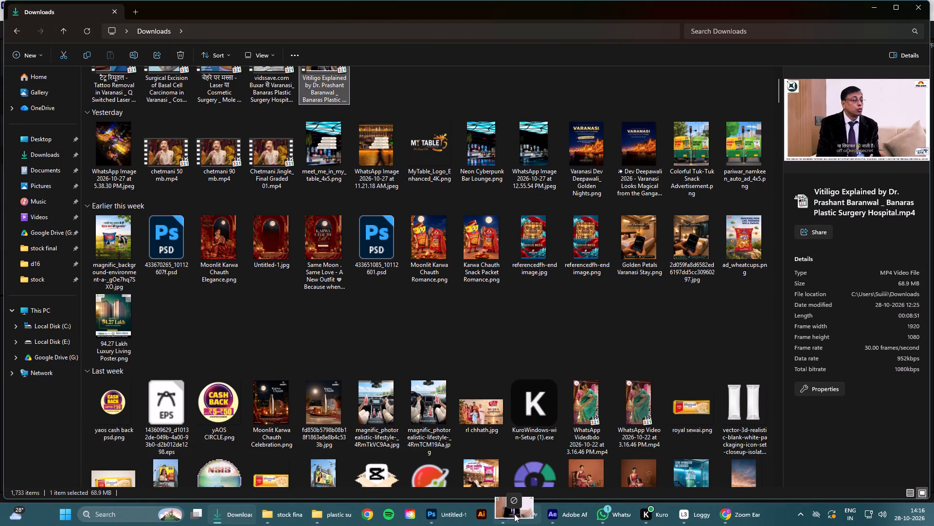
drag(514, 514, 499, 418)
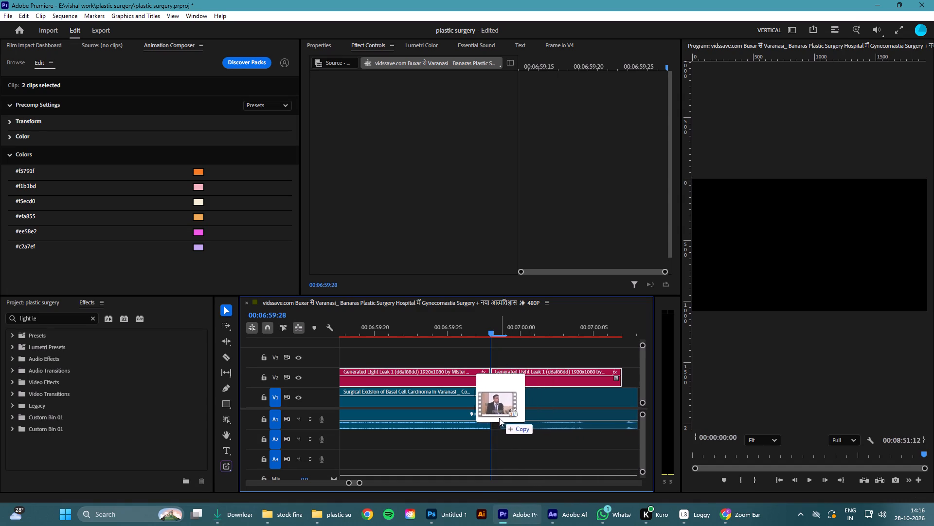
drag(499, 418, 495, 419)
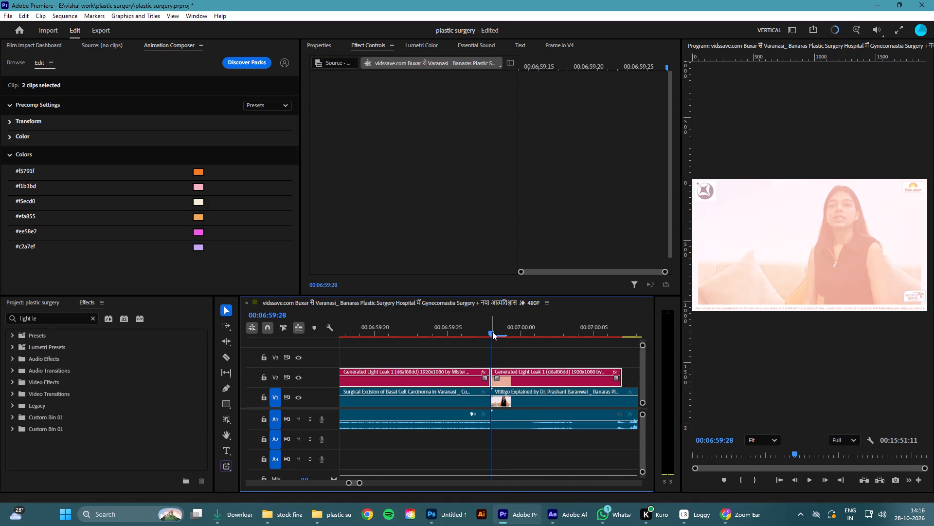
Play the light leak join between the Surgical Excision and Vitiligo clips, and replay the lead-in from about 00:06:34.
drag(492, 332, 471, 331)
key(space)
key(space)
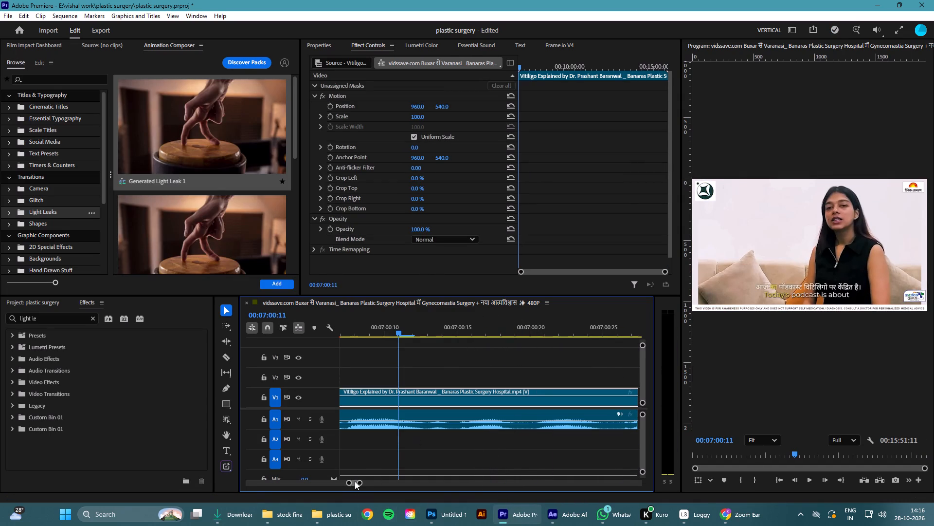
drag(355, 481, 238, 467)
drag(259, 480, 290, 489)
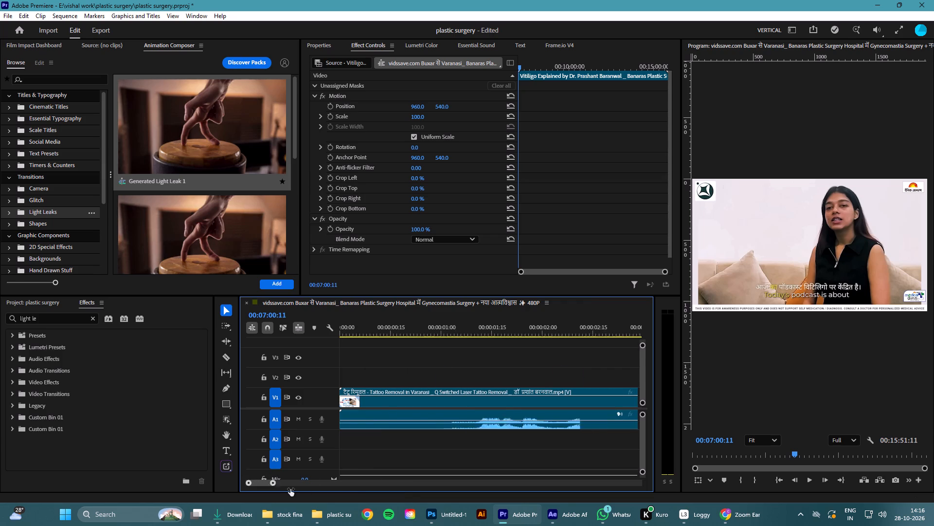
drag(290, 489, 599, 523)
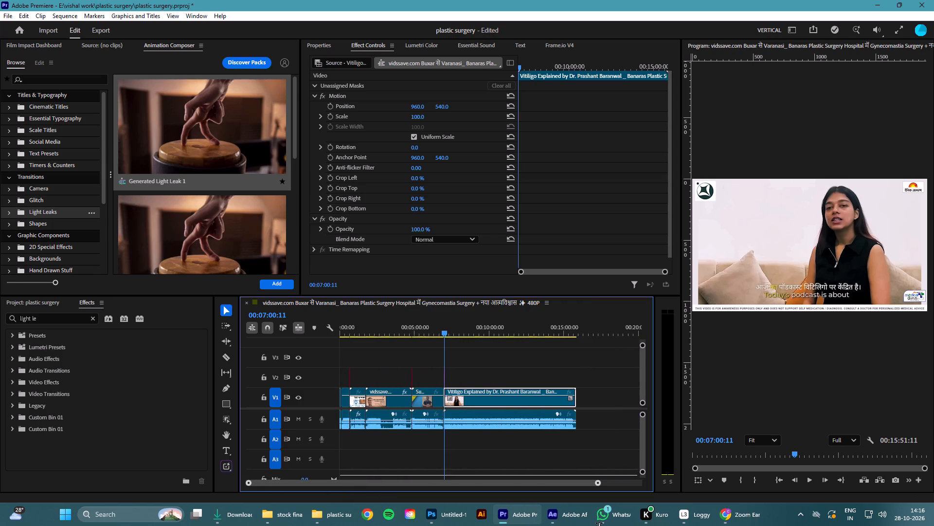
drag(599, 523, 577, 521)
drag(464, 332, 456, 334)
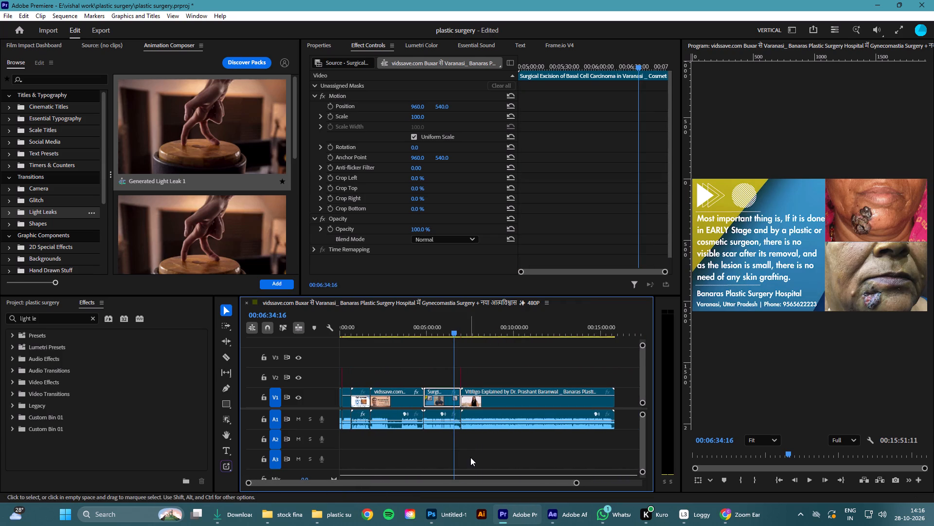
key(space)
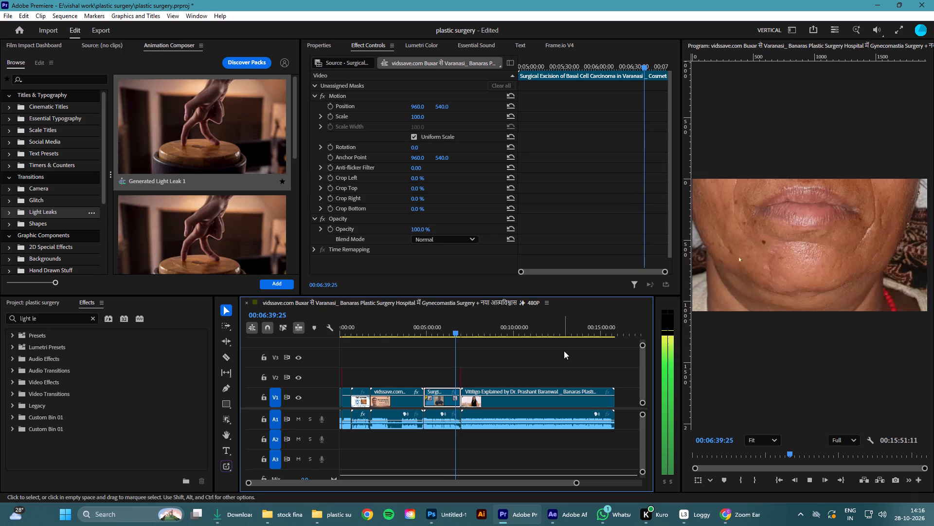
Save the project.
key(ctrl+s)
Continue playback through the join into the Vitiligo clip's opening, to about 00:07:12.
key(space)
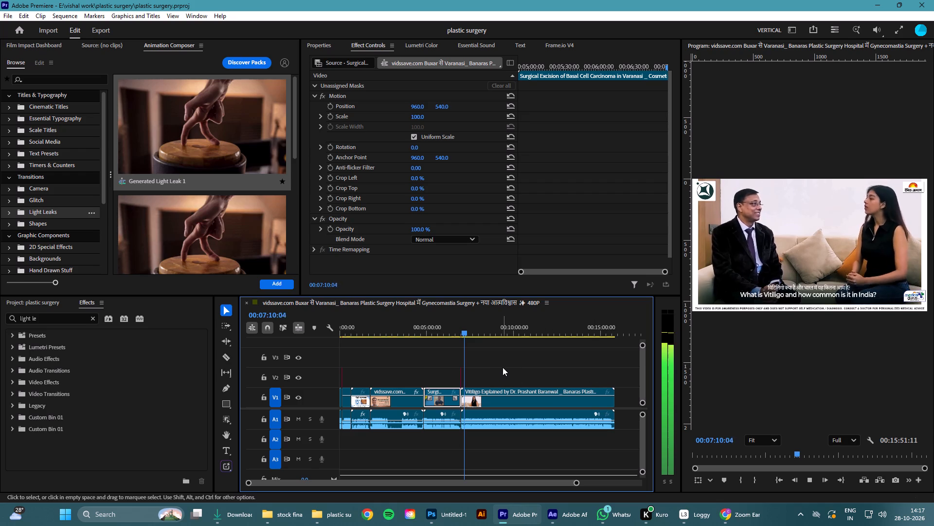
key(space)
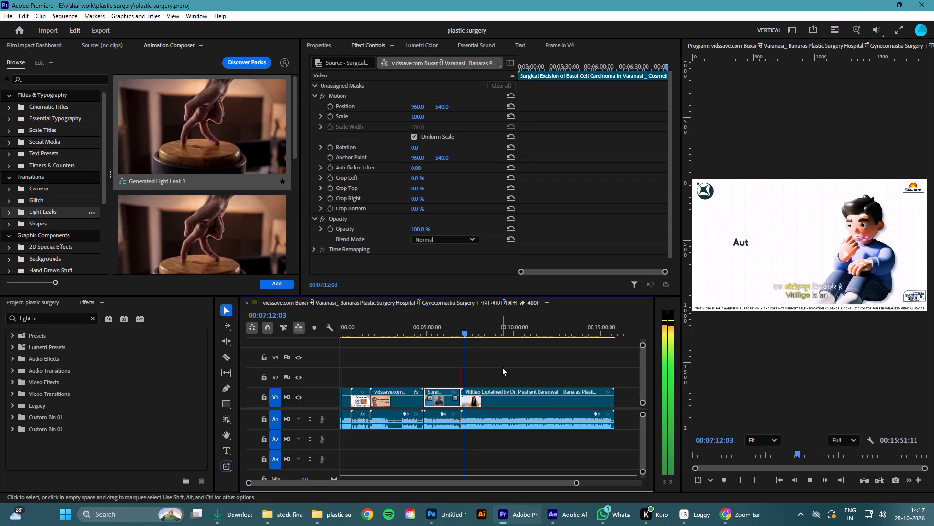
Scrub the Vitiligo clip's ending between about 00:14:07 and 00:15:48, examining the interview close and the final quote card.
drag(465, 330, 610, 352)
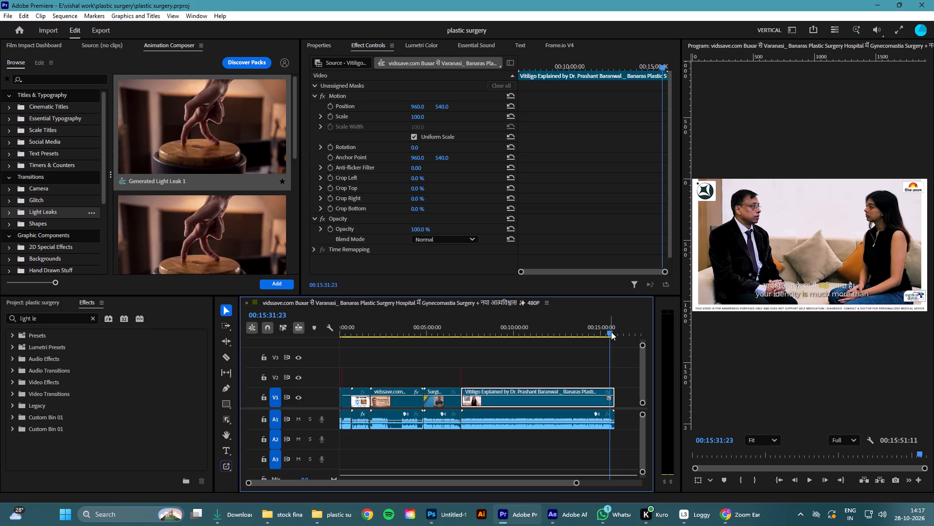
drag(611, 332, 612, 333)
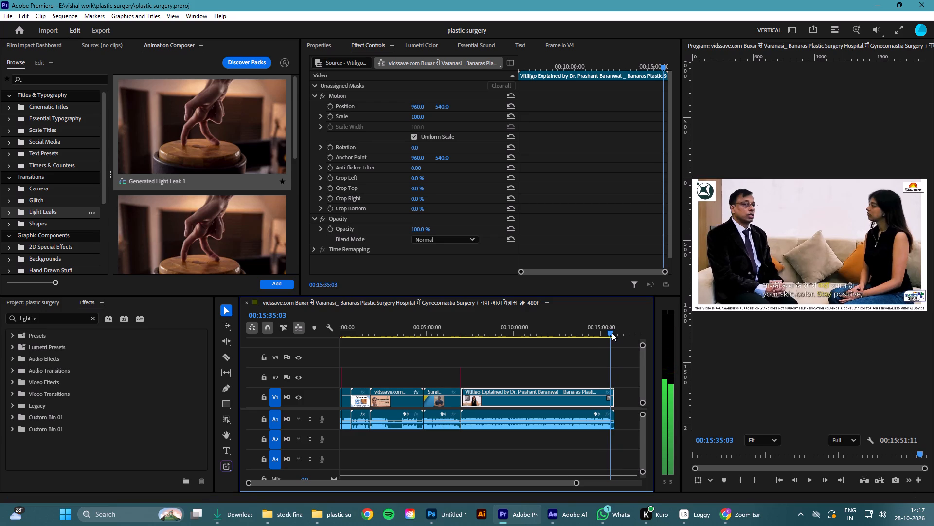
drag(612, 333, 616, 336)
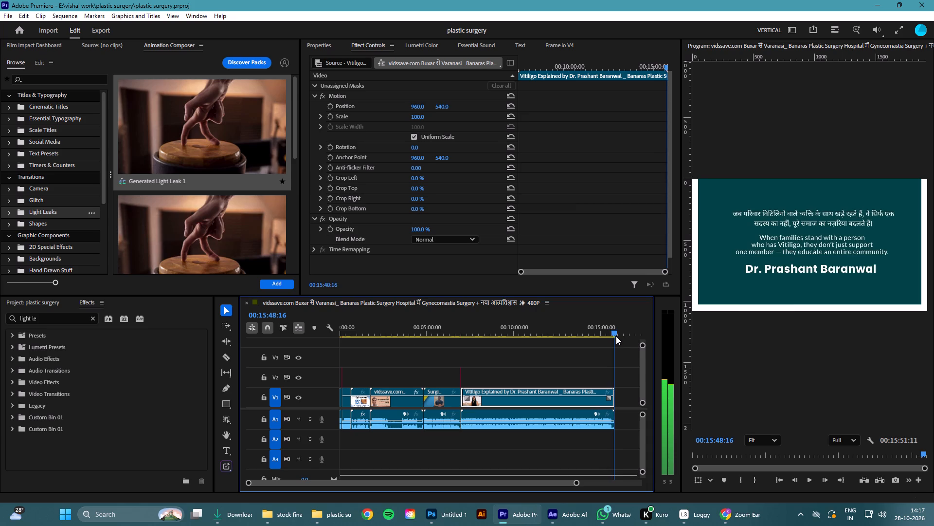
drag(616, 336, 587, 338)
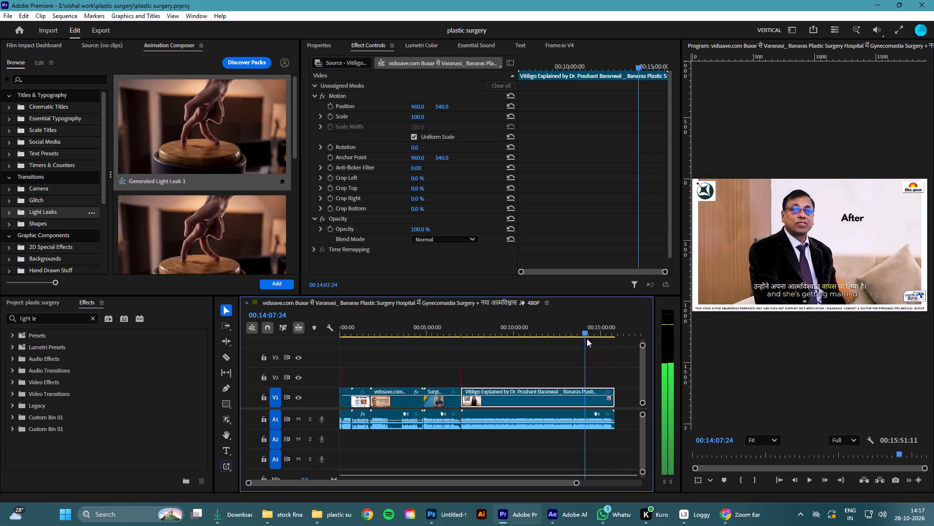
drag(587, 338, 614, 351)
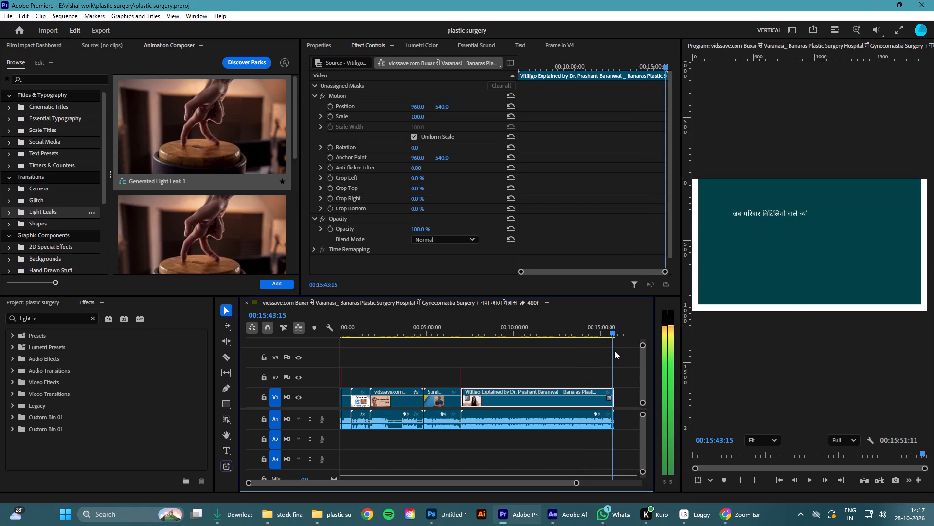
drag(614, 351, 616, 352)
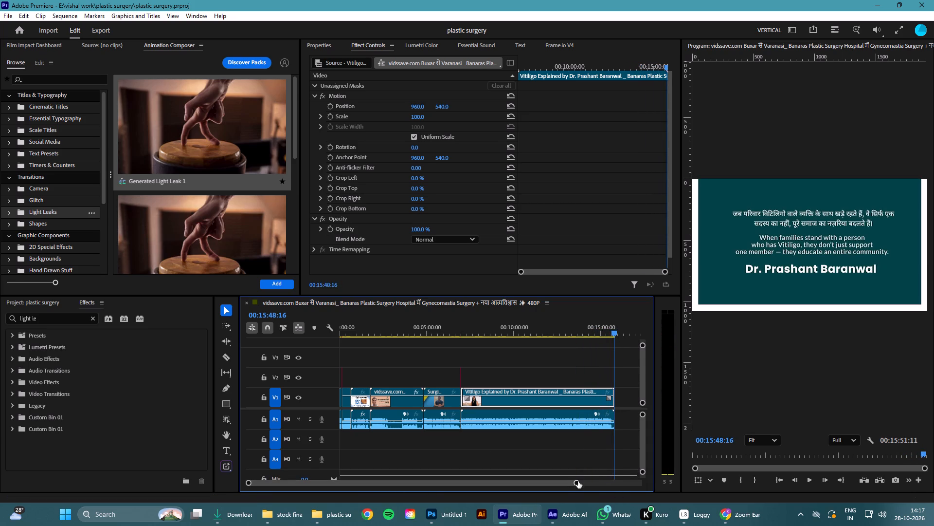
Place the playhead exactly at the end of the Vitiligo clip, at 00:15:51:11.
drag(578, 481, 665, 491)
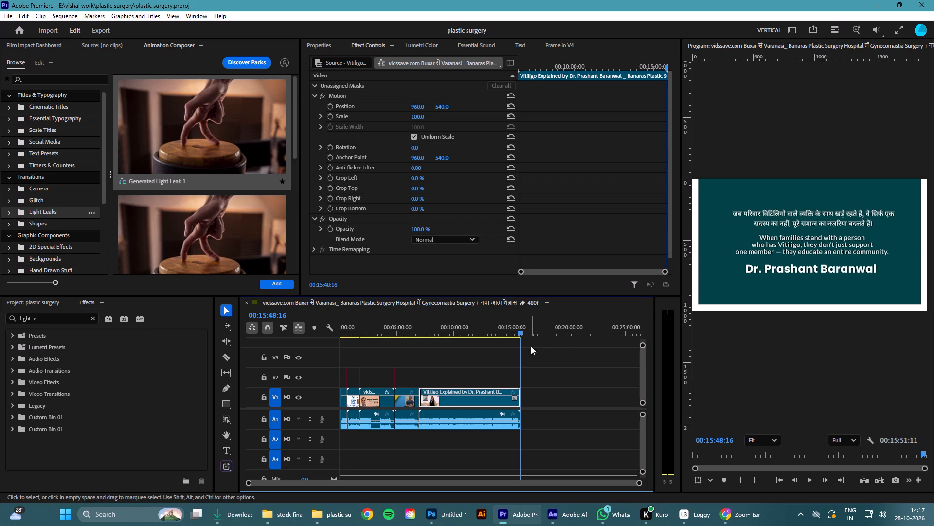
drag(517, 333, 517, 342)
drag(639, 482, 311, 446)
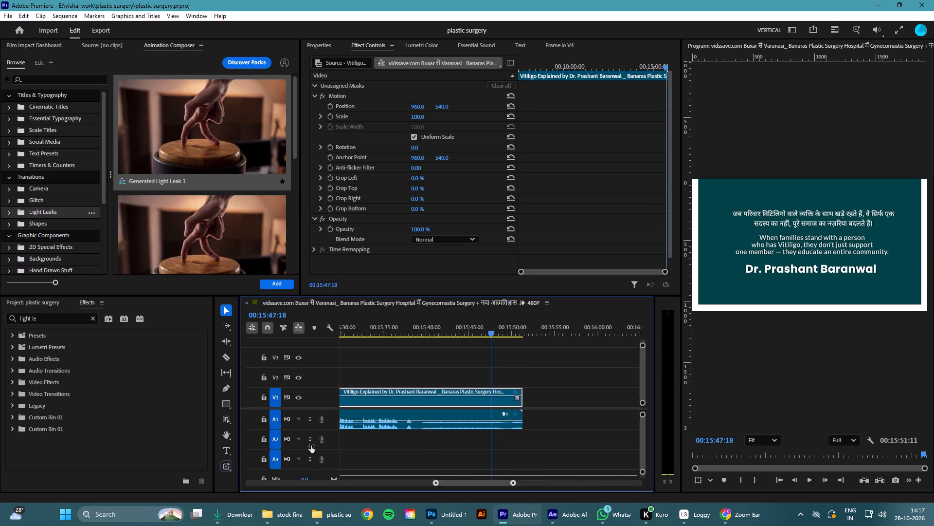
drag(311, 446, 306, 451)
drag(492, 332, 496, 333)
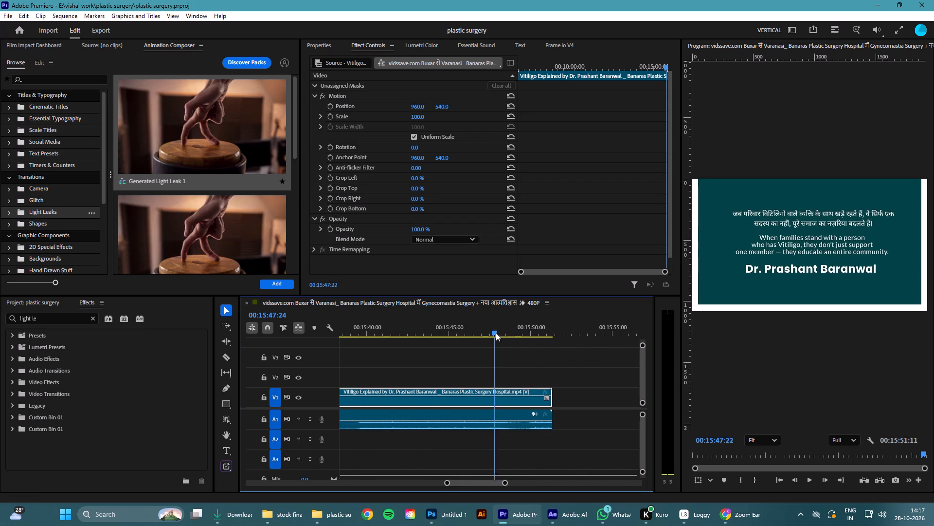
drag(496, 333, 553, 354)
drag(503, 484, 425, 468)
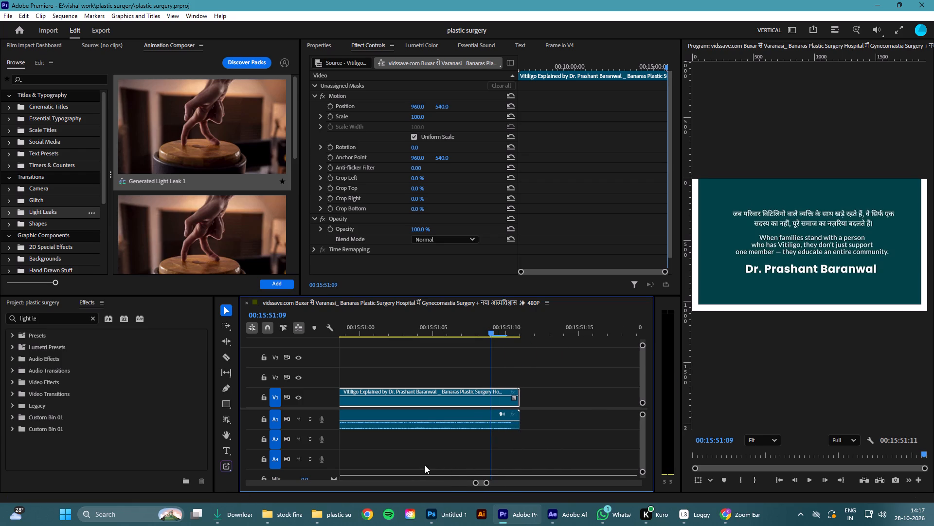
drag(492, 333, 521, 340)
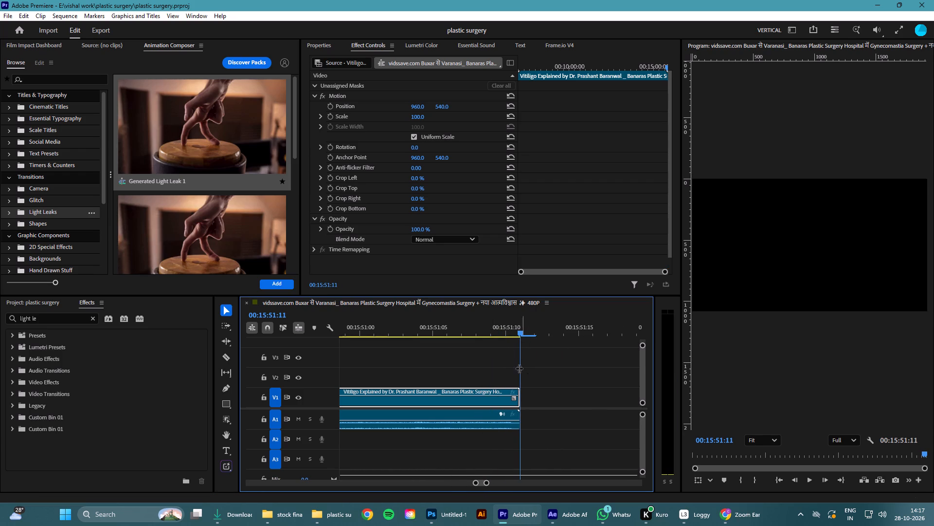
Switch to the Downloads folder in File Explorer.
click(230, 513)
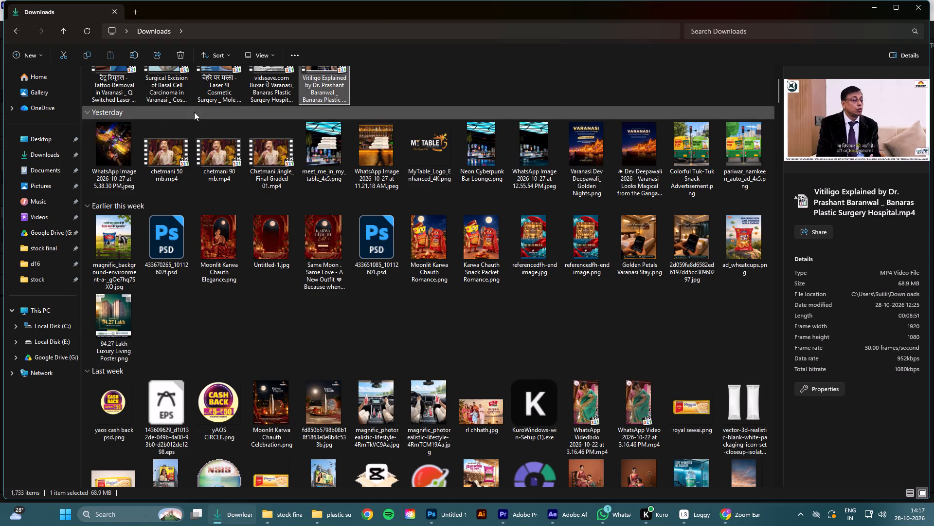
Switch to the Downloads folder and preview the Tattoo Removal Q Switched Laser video in the media player.
scroll(217, 170, up, 6)
click(87, 33)
click(113, 116)
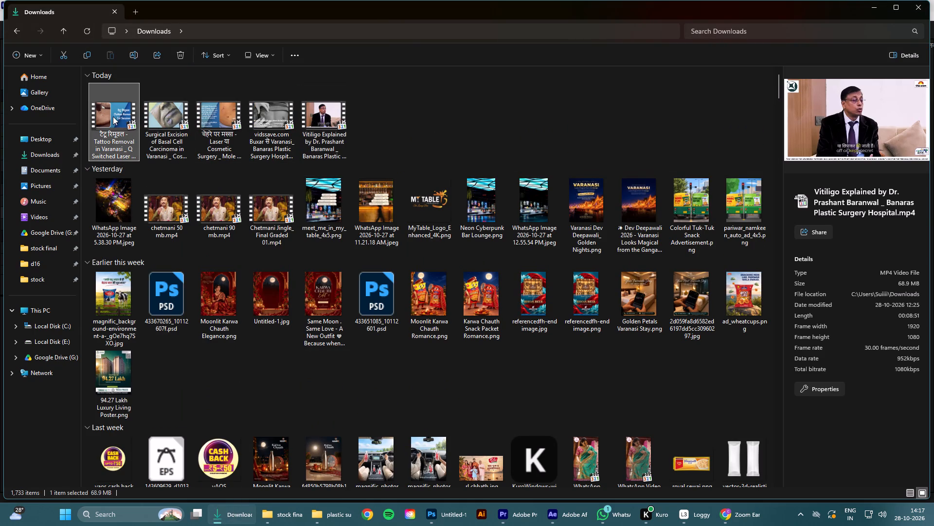
double_click(117, 114)
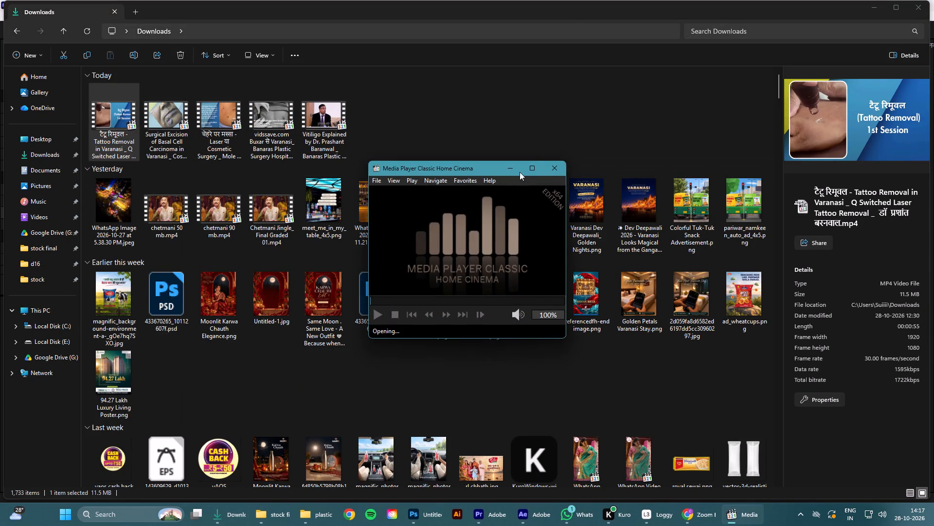
click(839, 6)
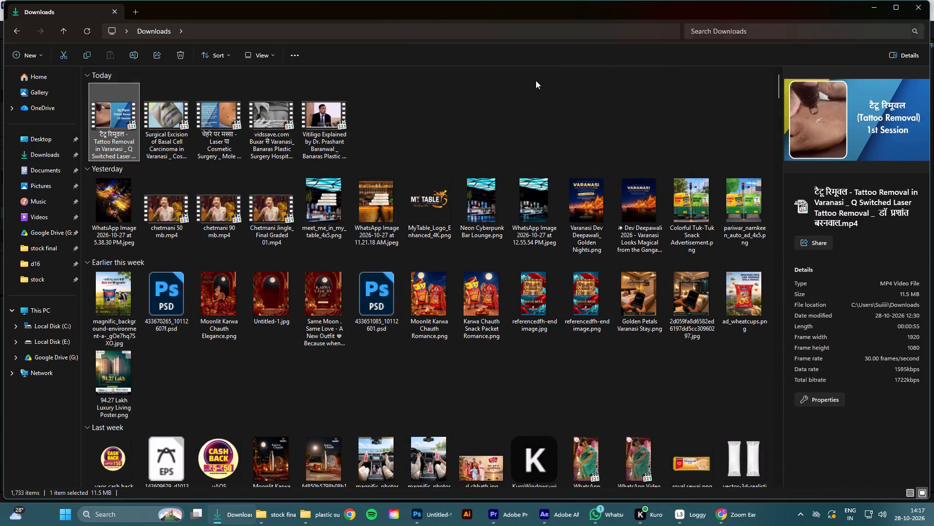
Append the Tattoo Removal Q Switched Laser video from Downloads to V1 and A1, directly after the Vitiligo clip at 00:15:51:11.
drag(116, 114, 437, 425)
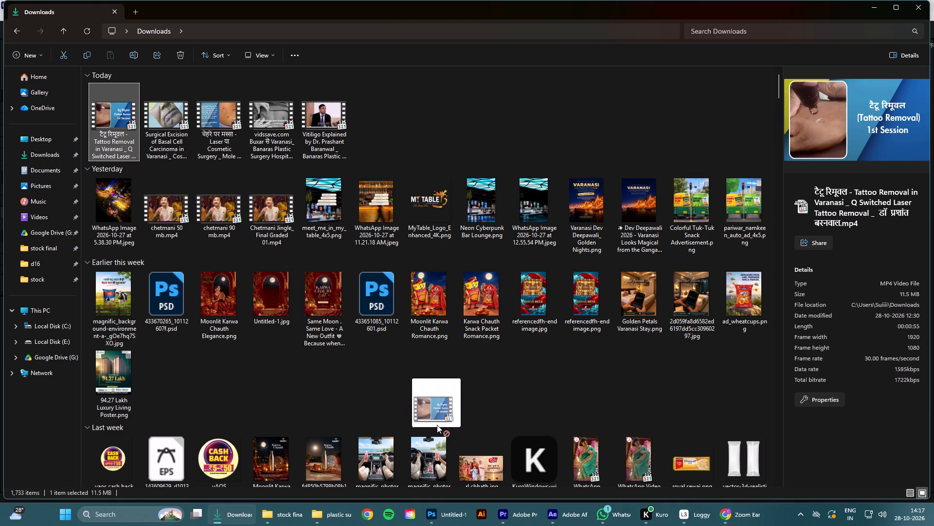
drag(437, 425, 554, 419)
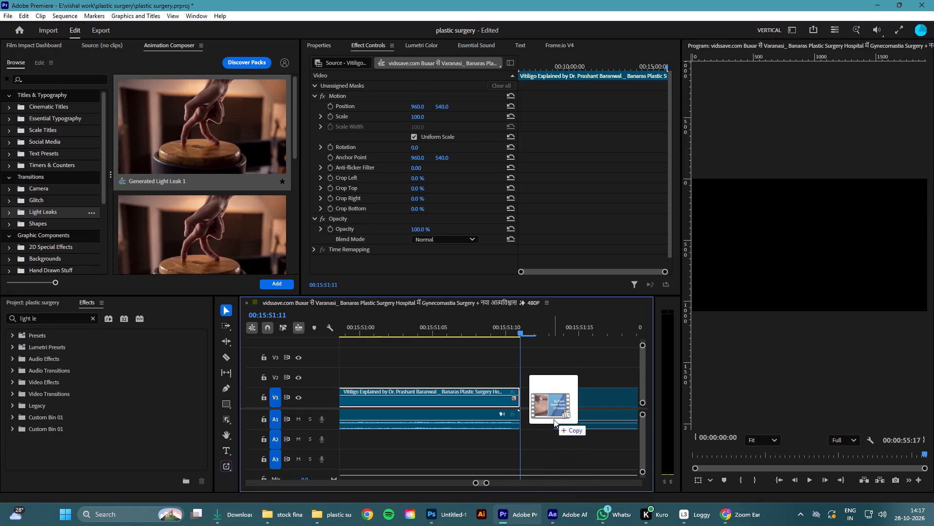
drag(554, 419, 525, 416)
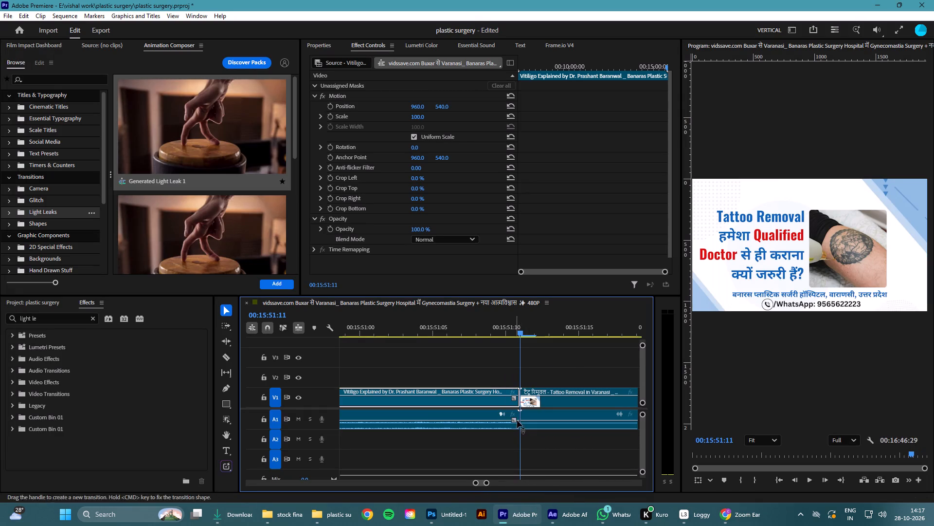
Scrub through the Tattoo Removal clip to its doctor contact outro and check the WhatsApp message section around 00:16:39.
drag(520, 332, 692, 364)
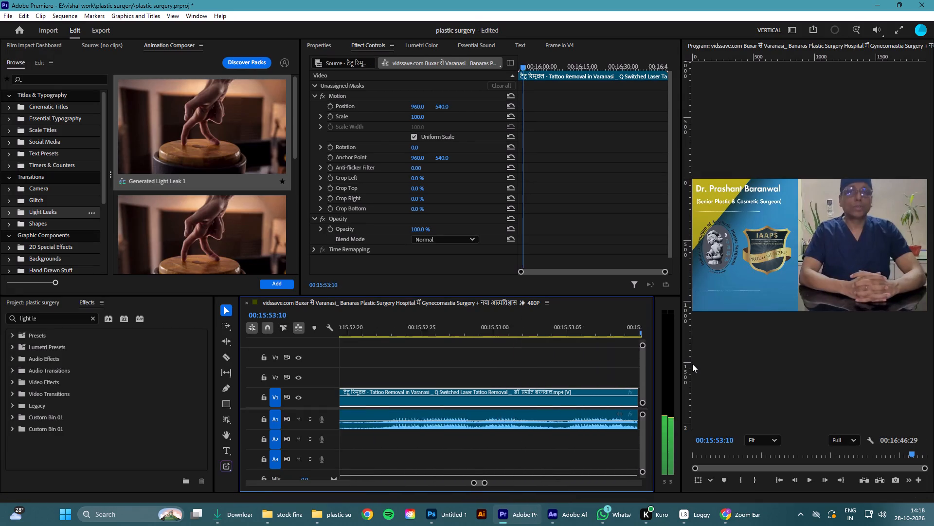
drag(692, 364, 588, 376)
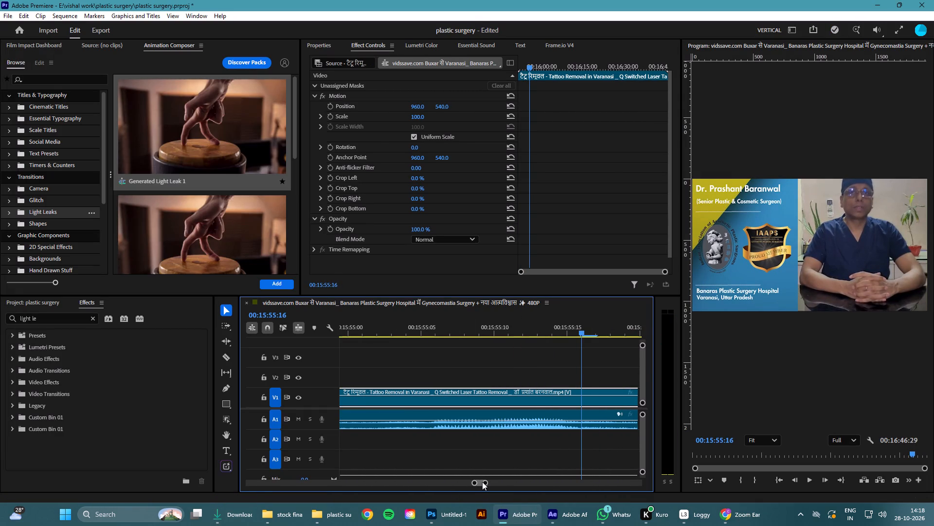
drag(484, 482, 598, 489)
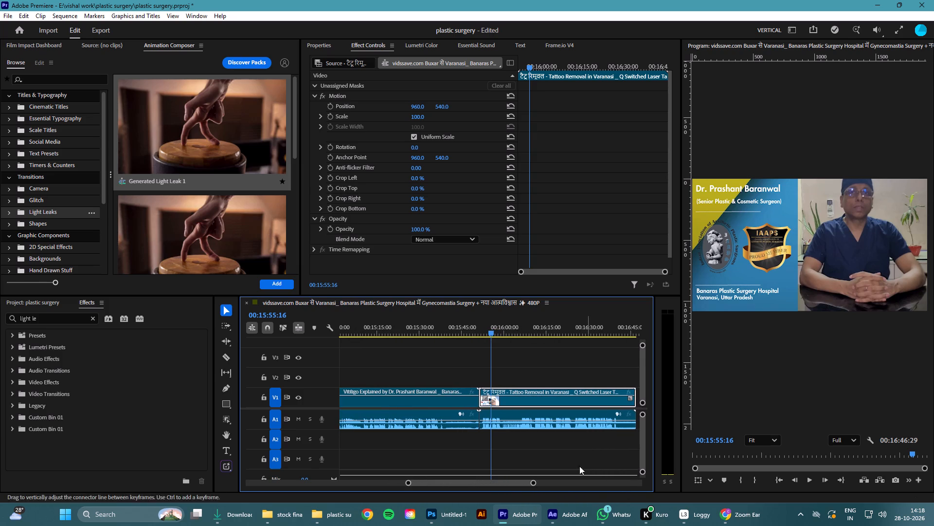
drag(492, 335, 582, 358)
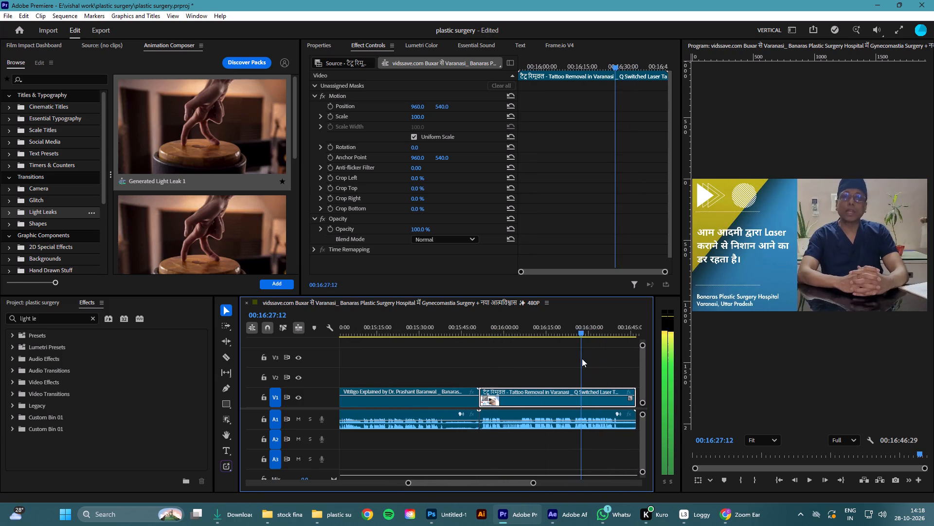
drag(582, 358, 627, 368)
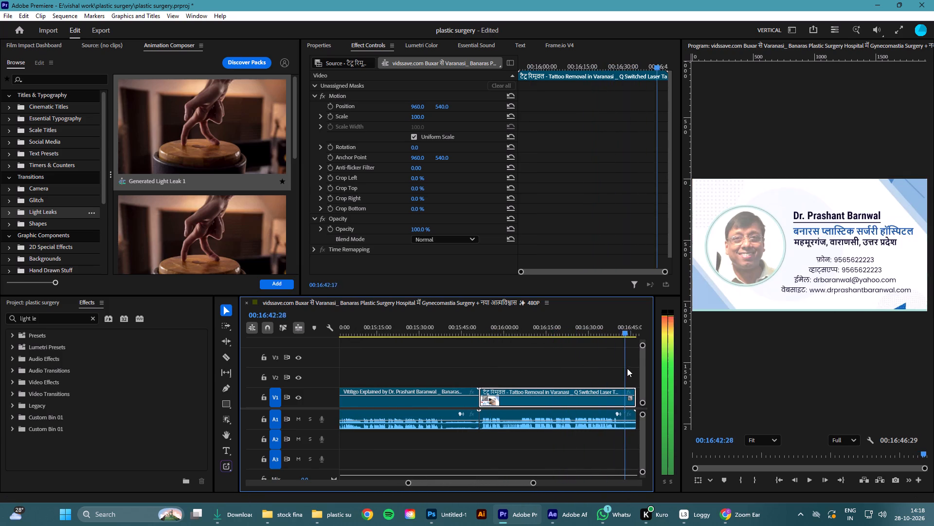
drag(627, 368, 614, 372)
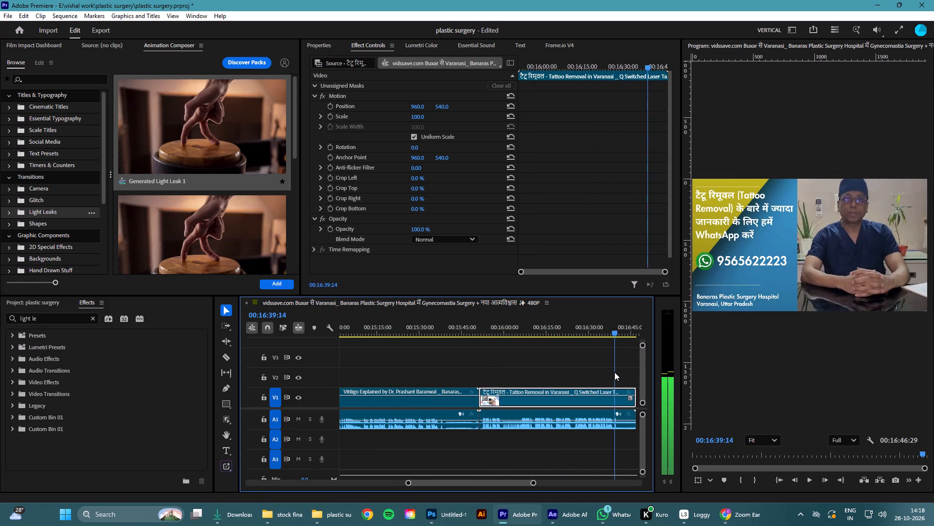
drag(614, 372, 612, 372)
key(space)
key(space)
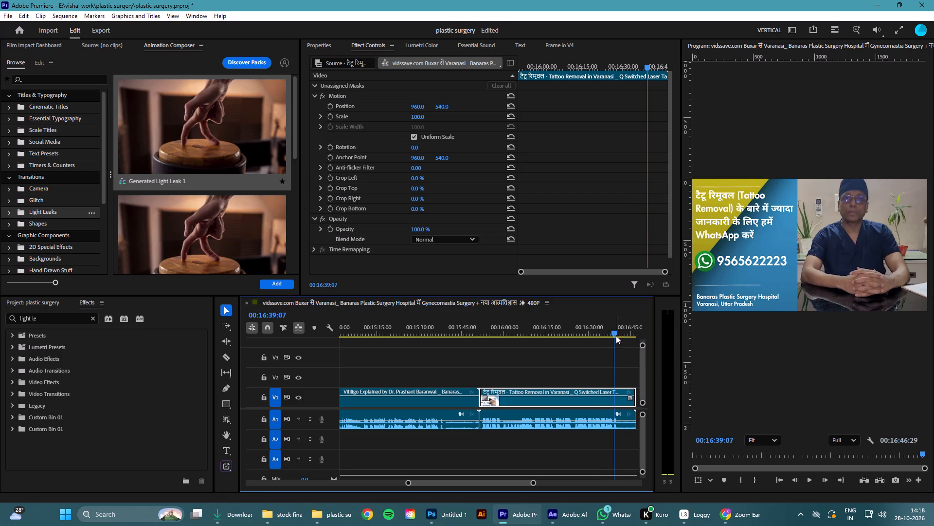
Split the Tattoo Removal clip's video and audio at 00:16:32:19, on the plain blue background just before the WhatsApp message section.
drag(614, 335, 588, 338)
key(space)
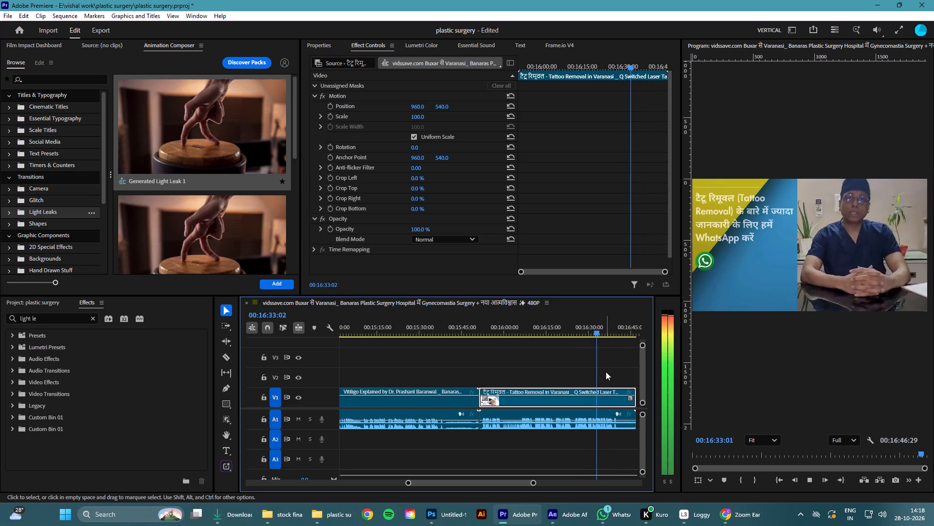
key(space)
drag(598, 334, 579, 337)
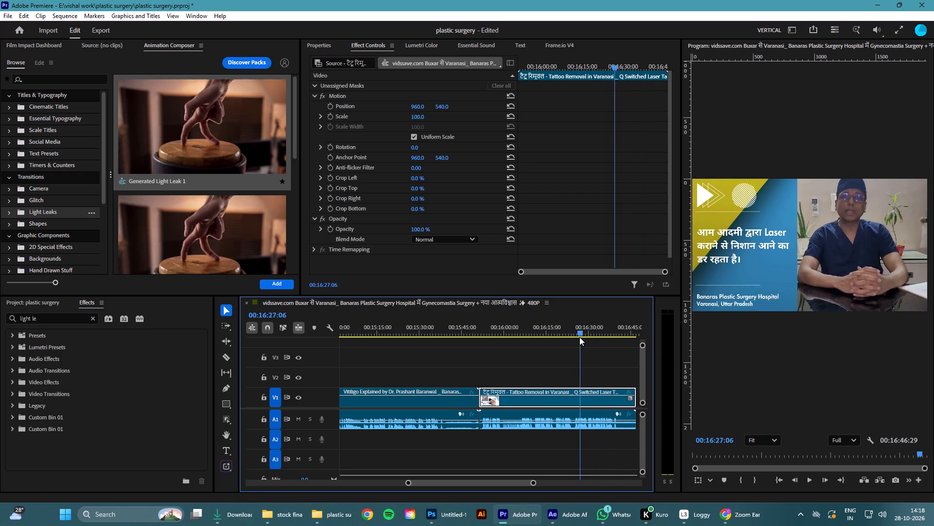
drag(579, 337, 577, 336)
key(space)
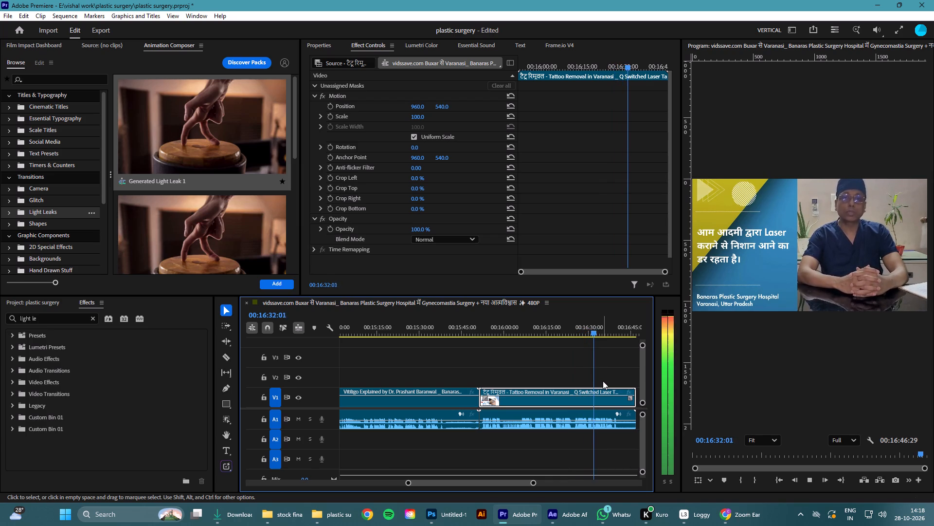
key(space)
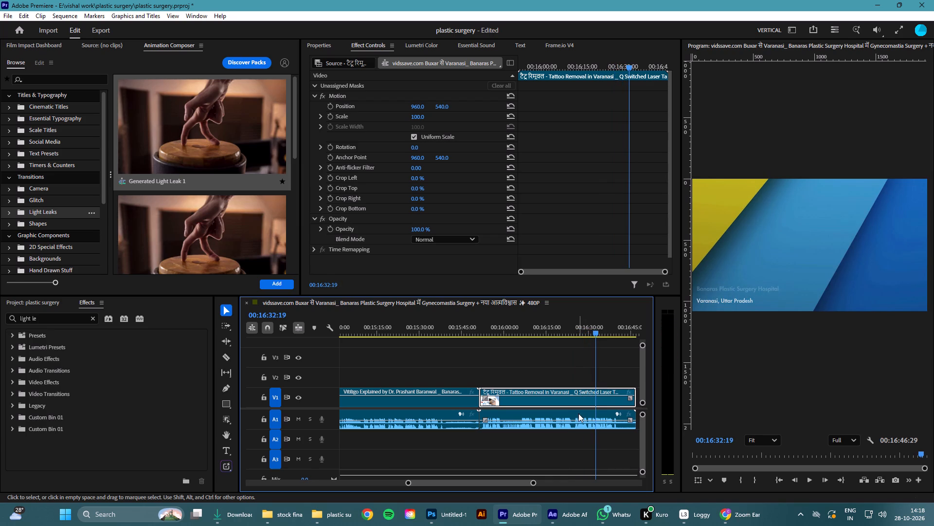
click(578, 399)
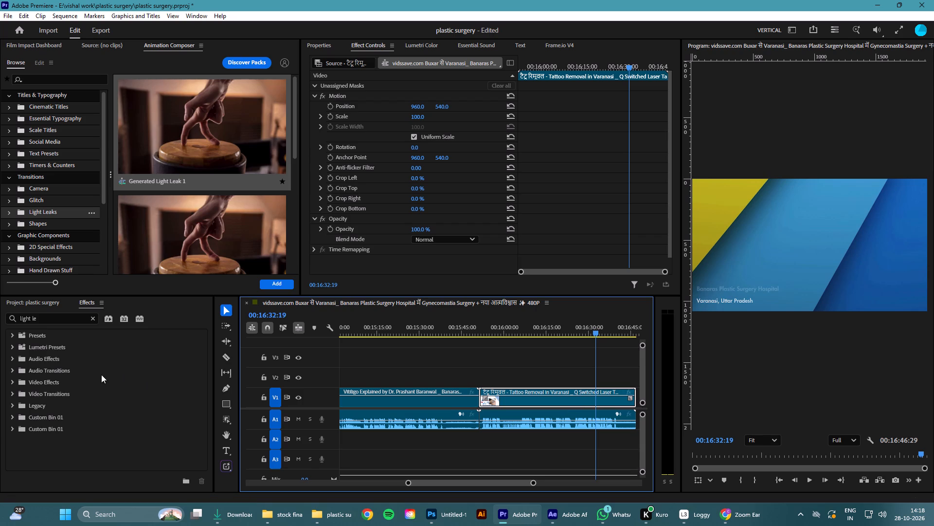
click(223, 356)
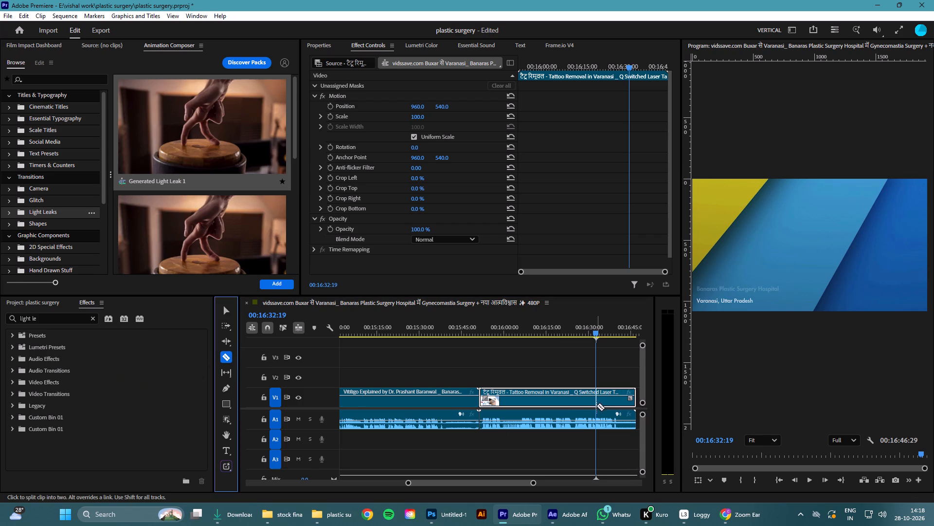
click(598, 402)
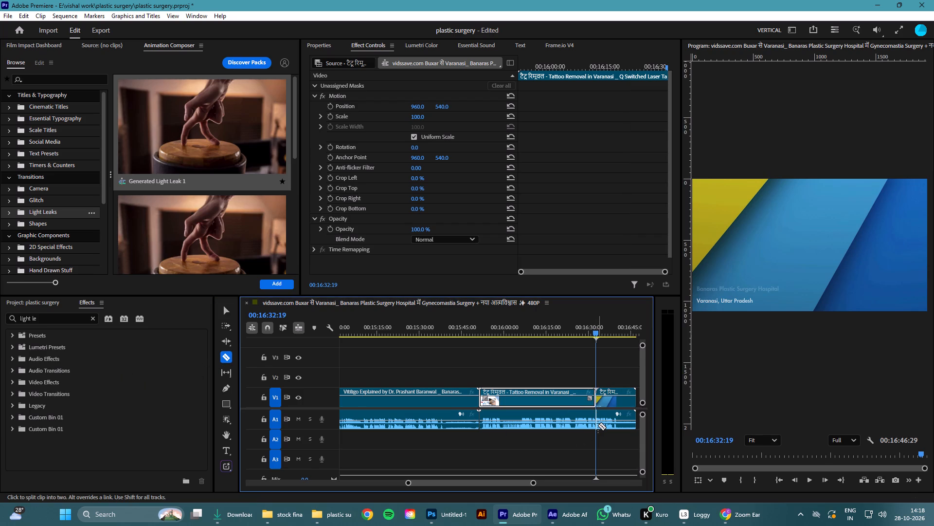
click(598, 425)
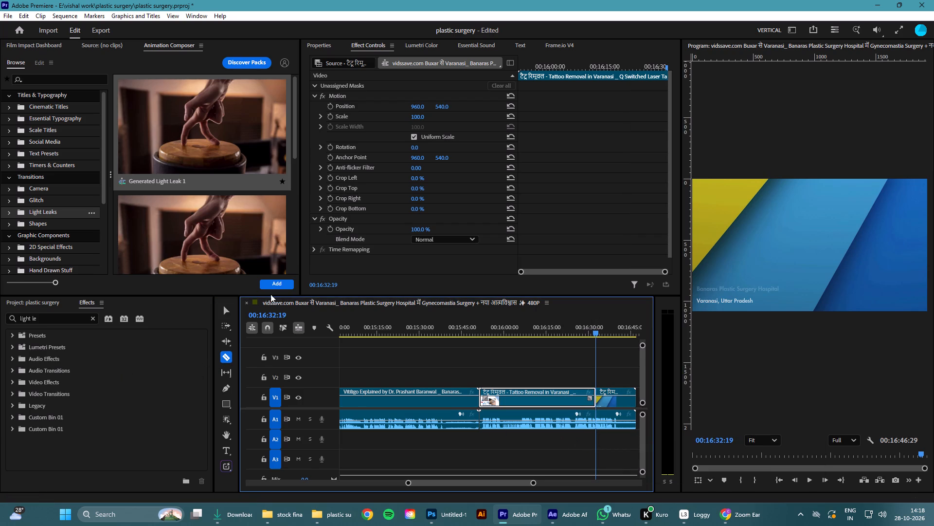
Delete the Tattoo Removal clip's video and audio before the cut and close the gap after the Vitiligo clip.
click(224, 311)
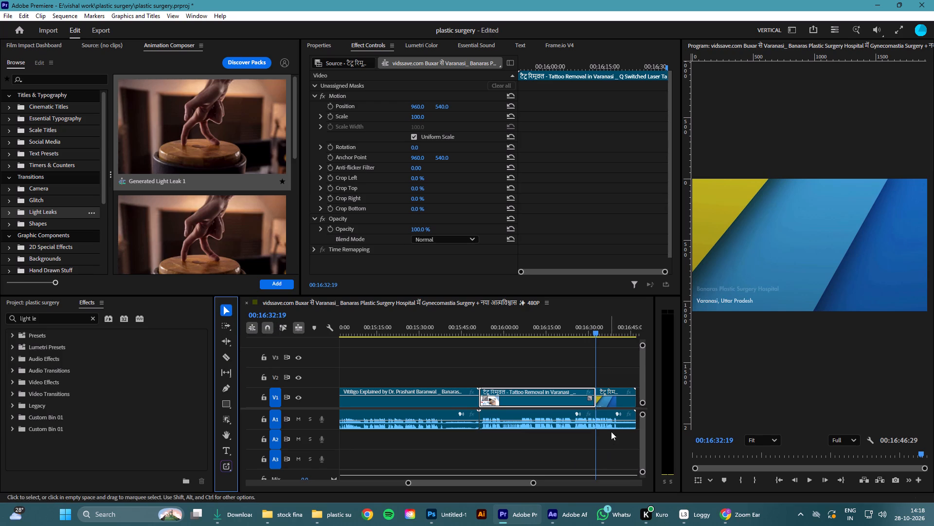
click(612, 427)
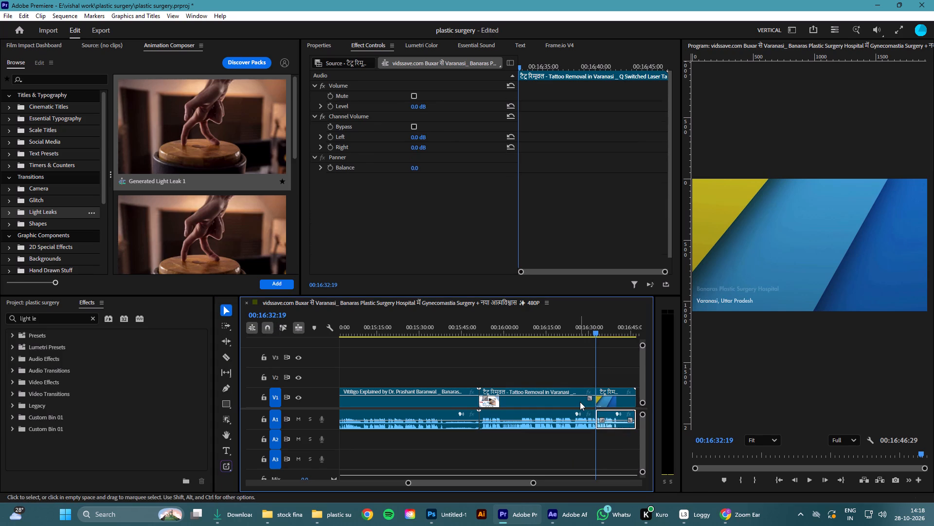
click(580, 402)
key(Delete)
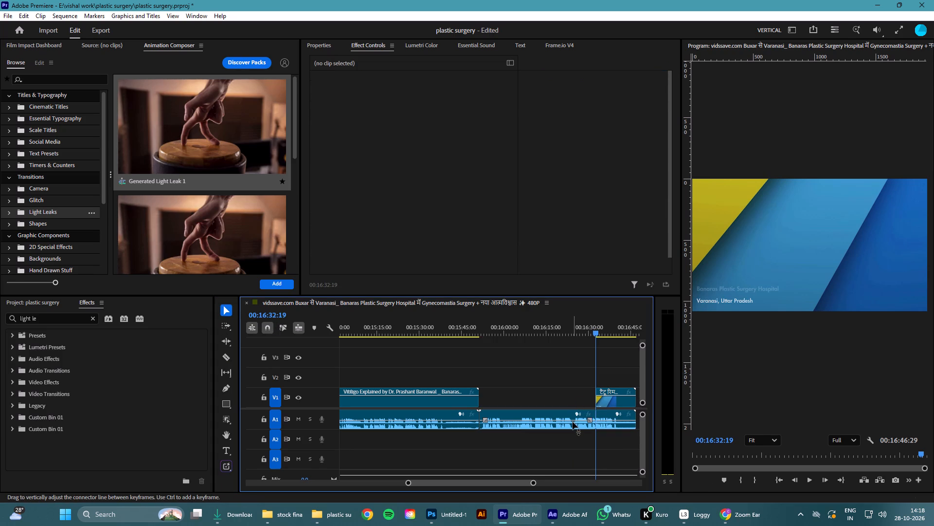
click(573, 422)
key(Delete)
click(567, 397)
key(Delete)
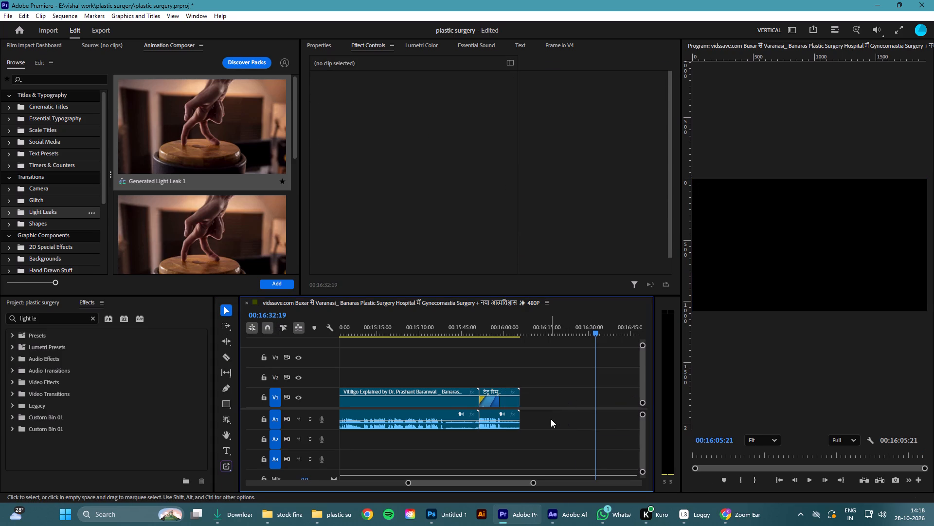
Play across the join between the Vitiligo clip and the remaining Tattoo Removal segment to about 00:15:53.
drag(596, 334, 586, 338)
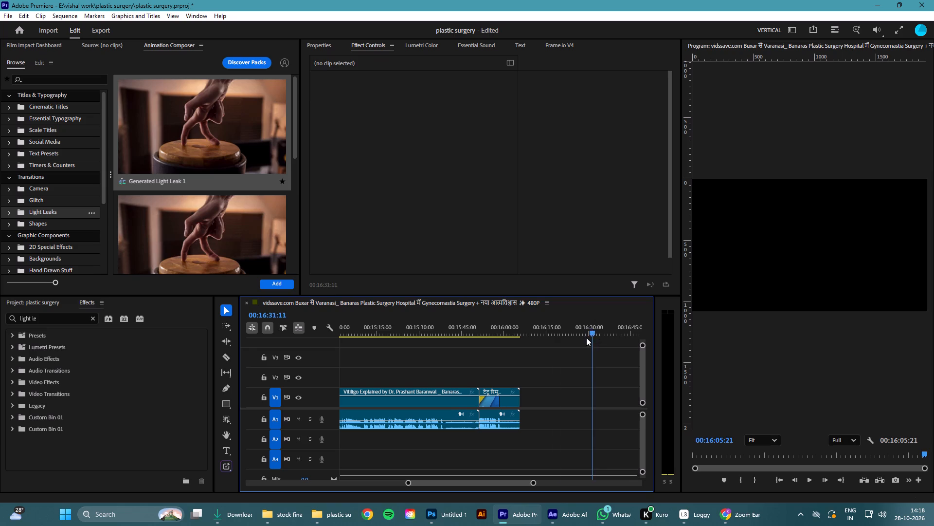
drag(586, 338, 477, 352)
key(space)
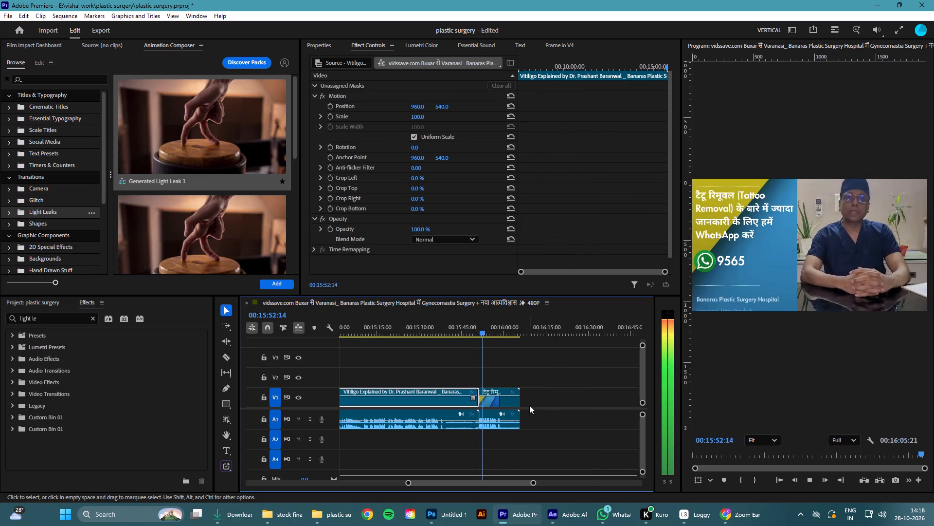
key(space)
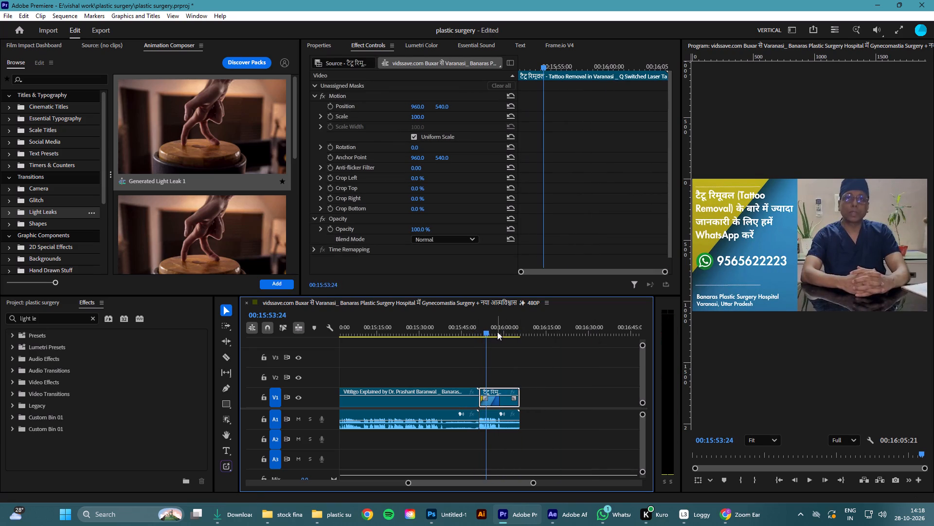
Add the Generated Light Leak 1 transition at the join between the Vitiligo and Tattoo Removal clips, at 00:15:51:11.
drag(485, 332, 477, 335)
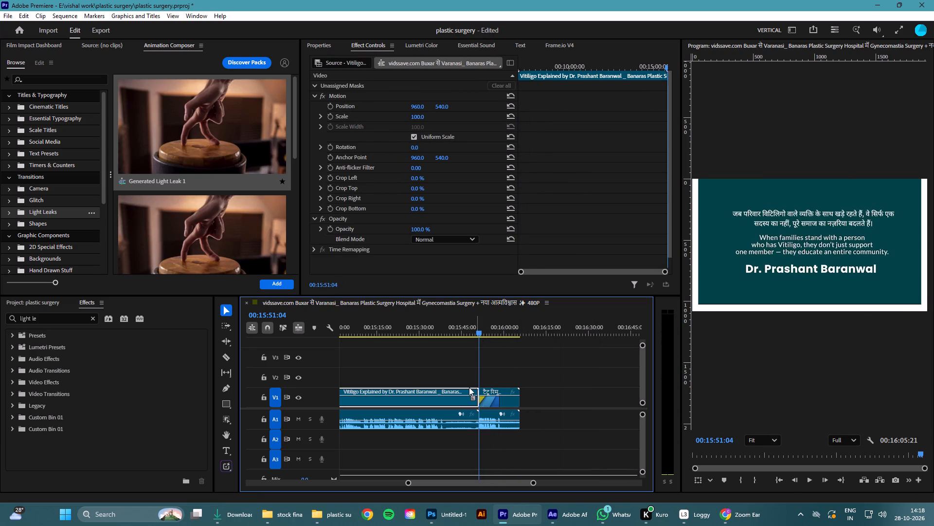
drag(533, 484, 442, 477)
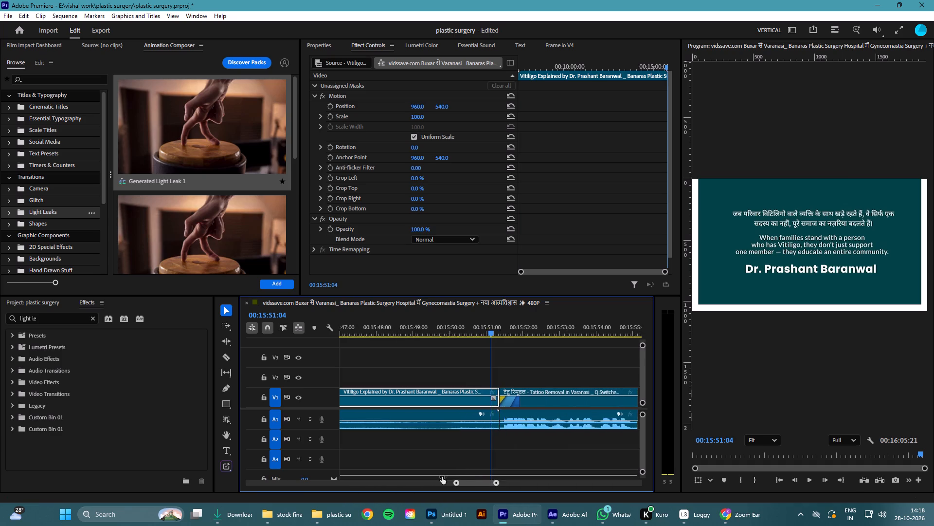
drag(442, 477, 395, 477)
drag(490, 334, 569, 353)
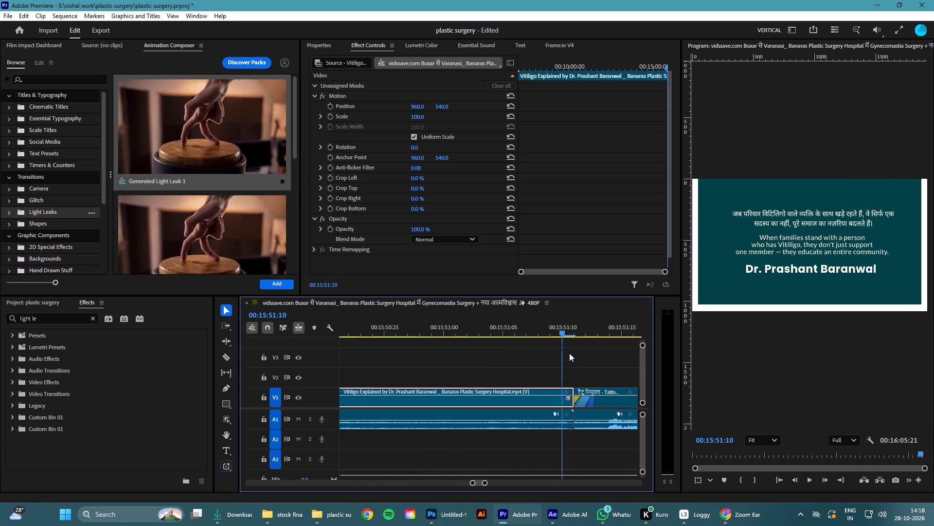
drag(569, 353, 574, 355)
drag(486, 483, 474, 484)
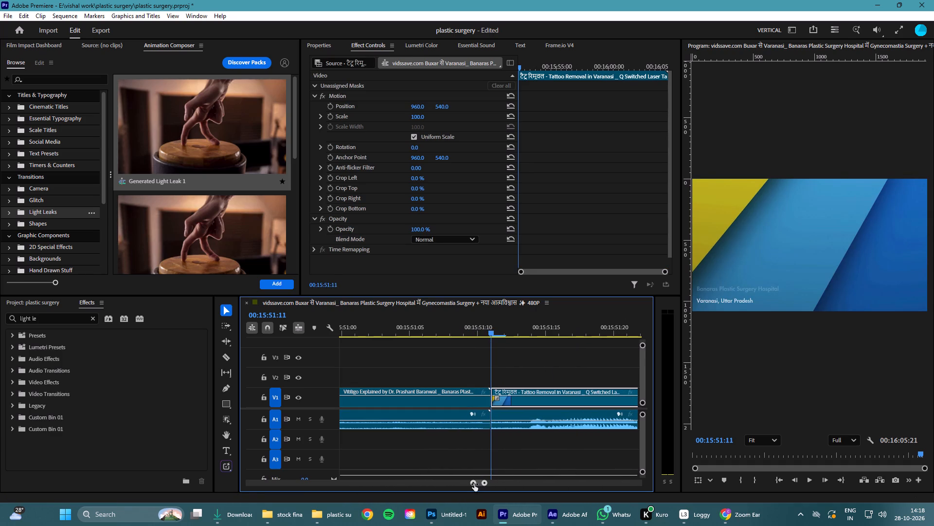
drag(474, 484, 473, 484)
drag(486, 482, 454, 485)
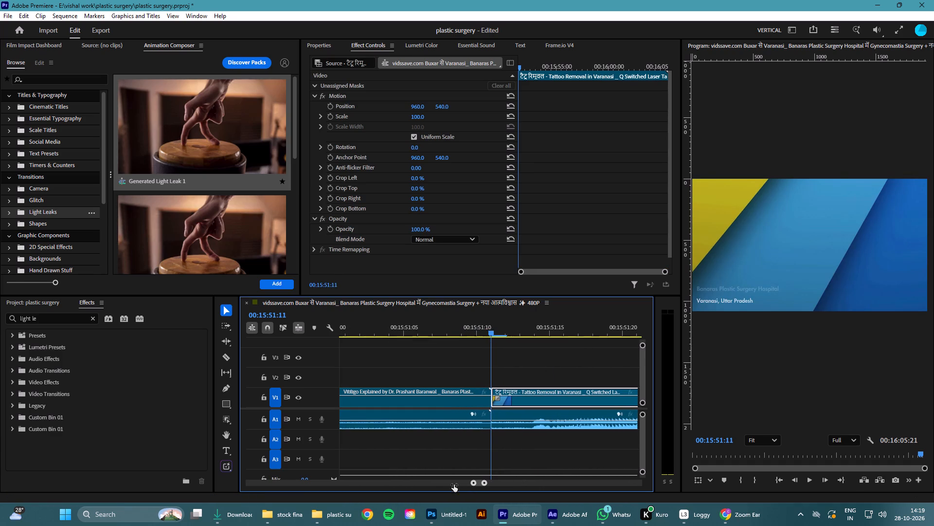
drag(454, 485, 434, 482)
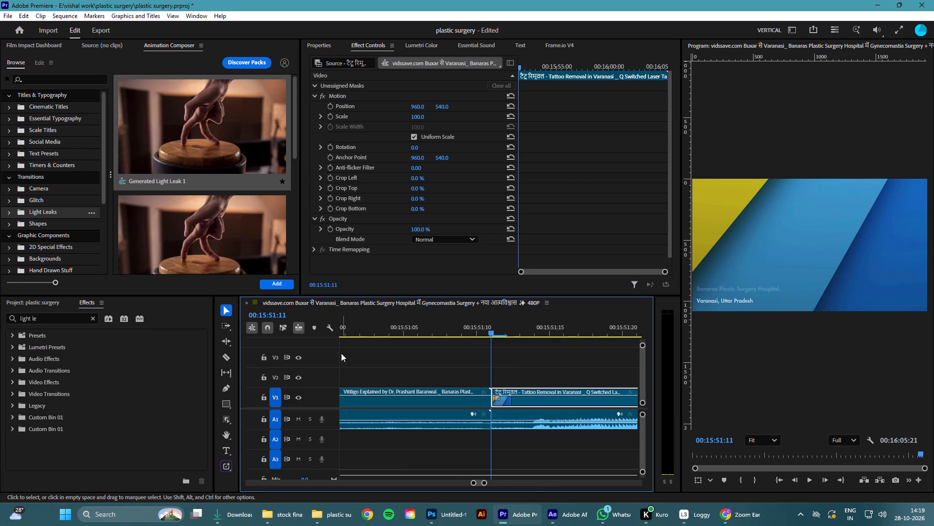
click(274, 284)
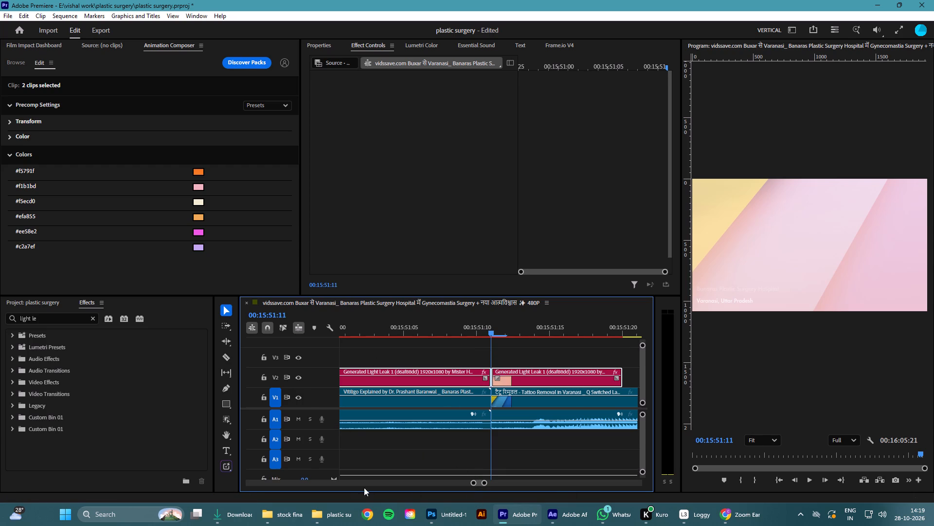
Return the playhead to the sequence start at 00:00:00:00 and save the plastic surgery project.
drag(476, 483, 233, 476)
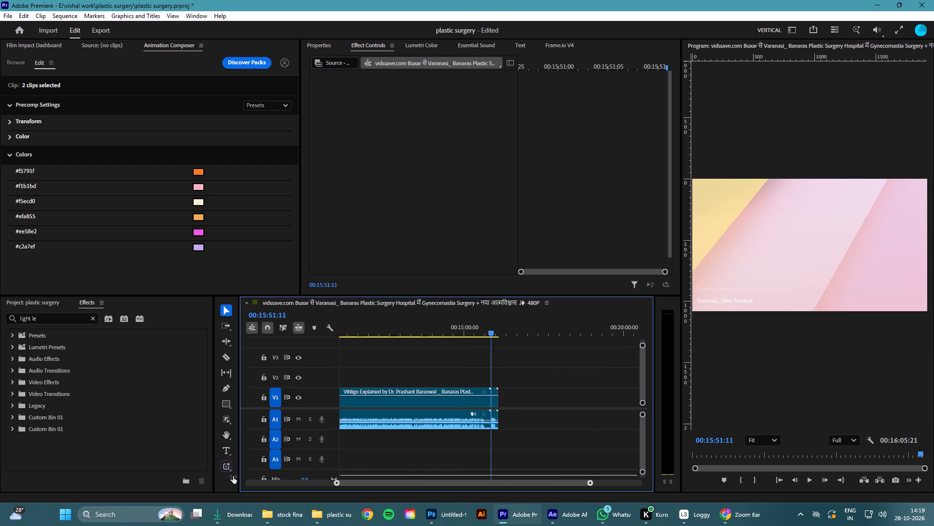
drag(233, 476, 346, 490)
drag(423, 483, 257, 481)
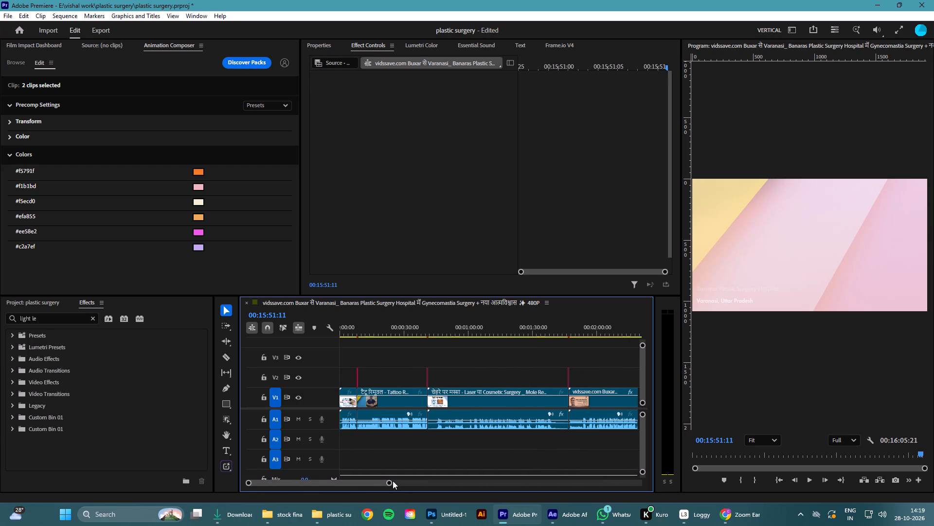
drag(390, 482, 609, 491)
drag(556, 332, 369, 336)
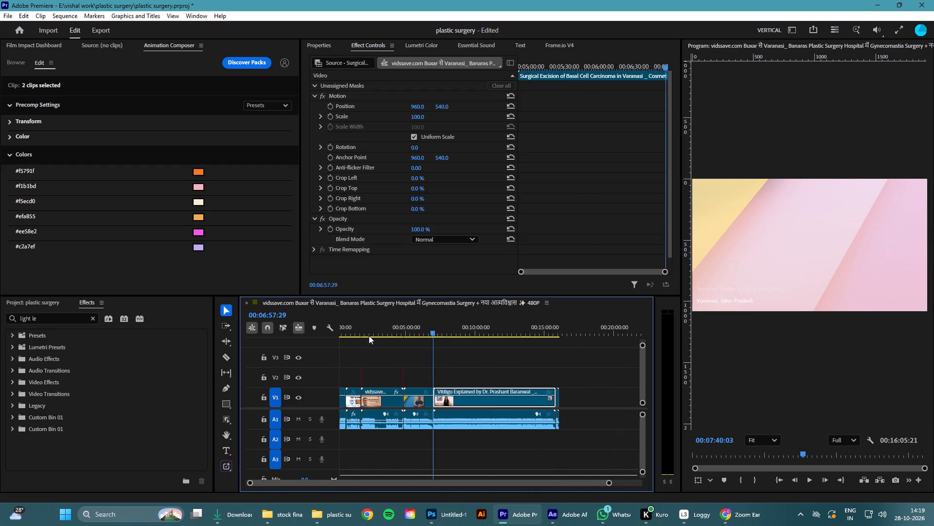
drag(369, 336, 271, 339)
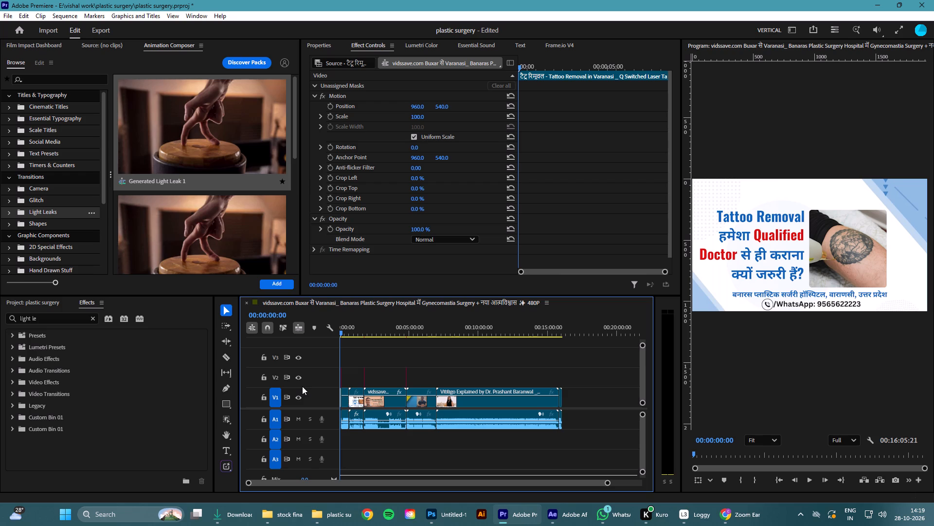
key(ctrl+s)
Play the sequence from the start, checking the Tattoo Removal to Mole Removal join and the following join into the Gynecomastia clip.
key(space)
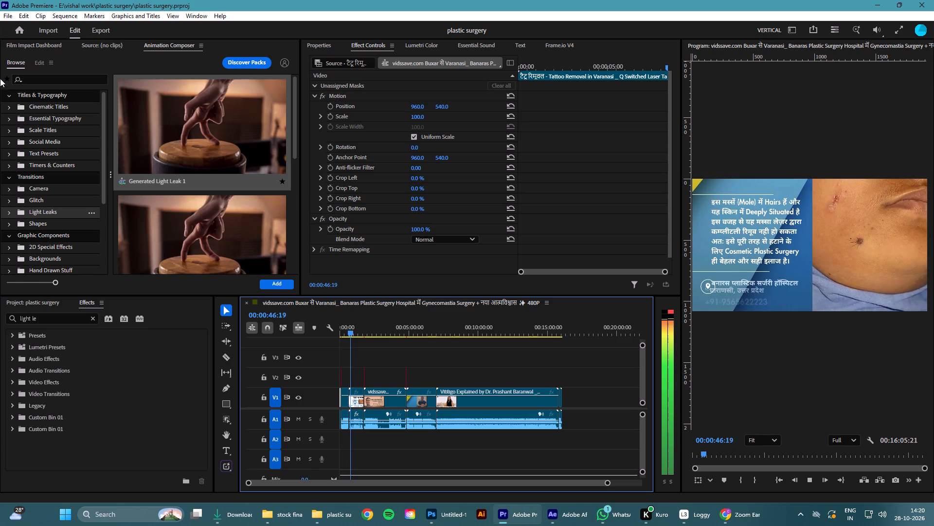
click(350, 333)
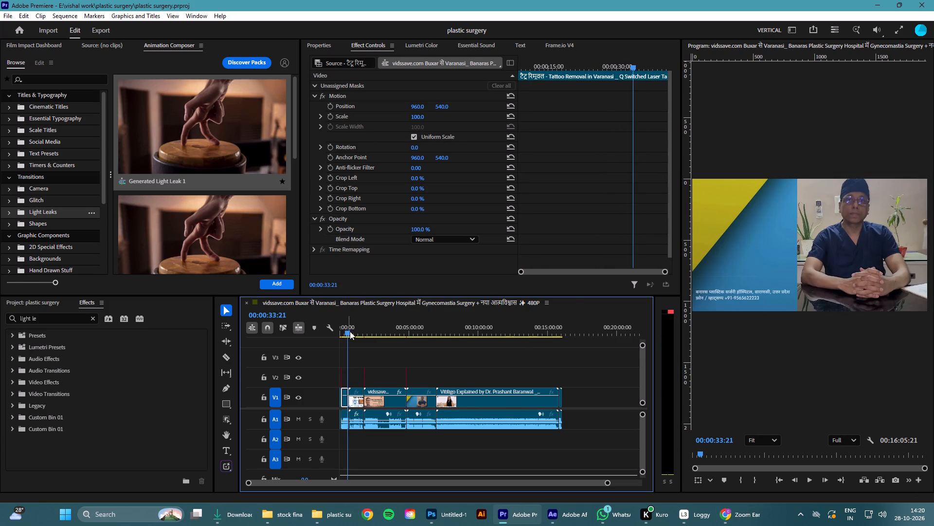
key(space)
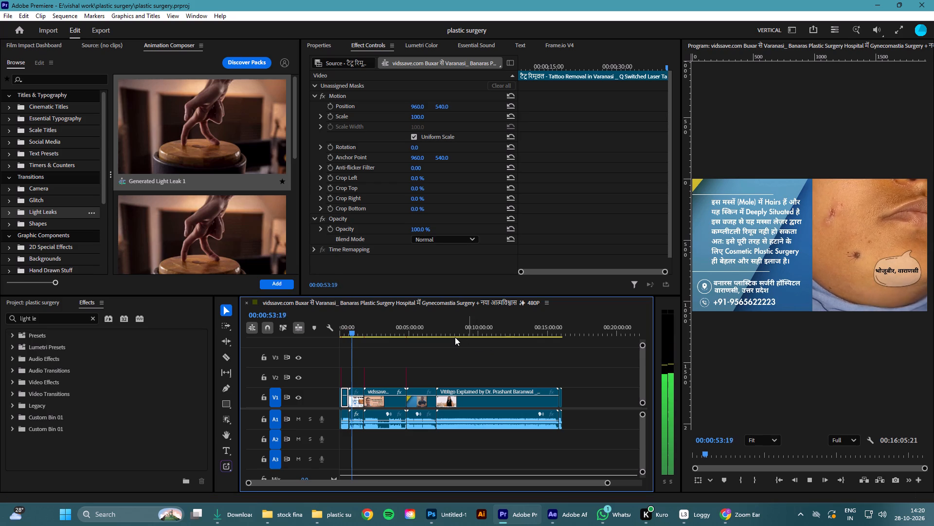
drag(351, 331, 358, 335)
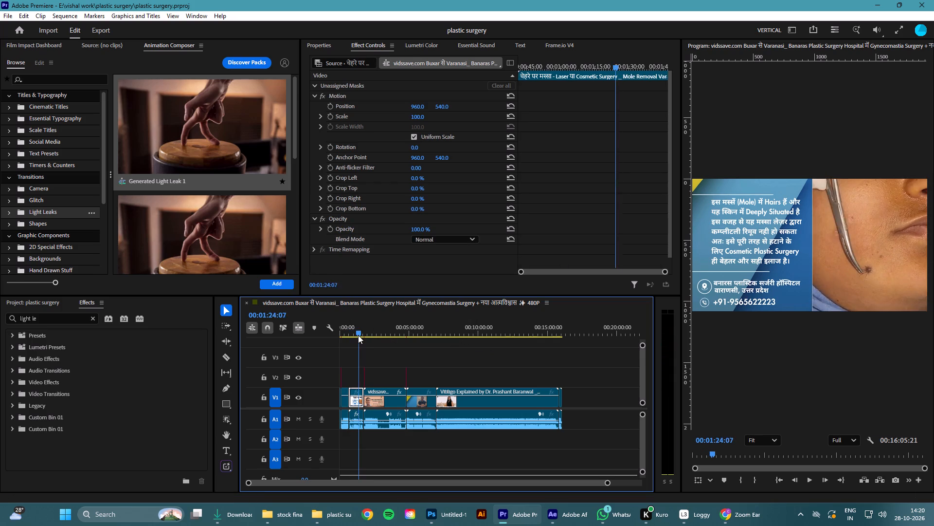
drag(358, 335, 360, 336)
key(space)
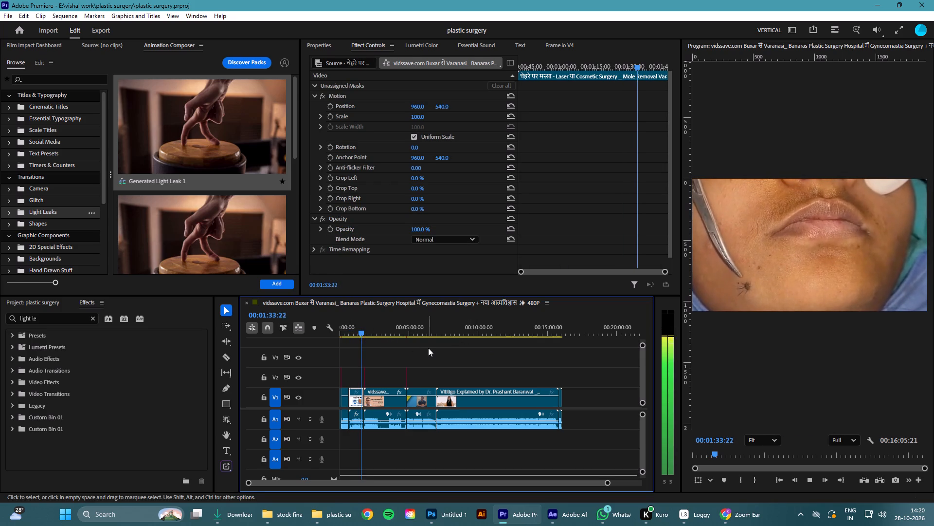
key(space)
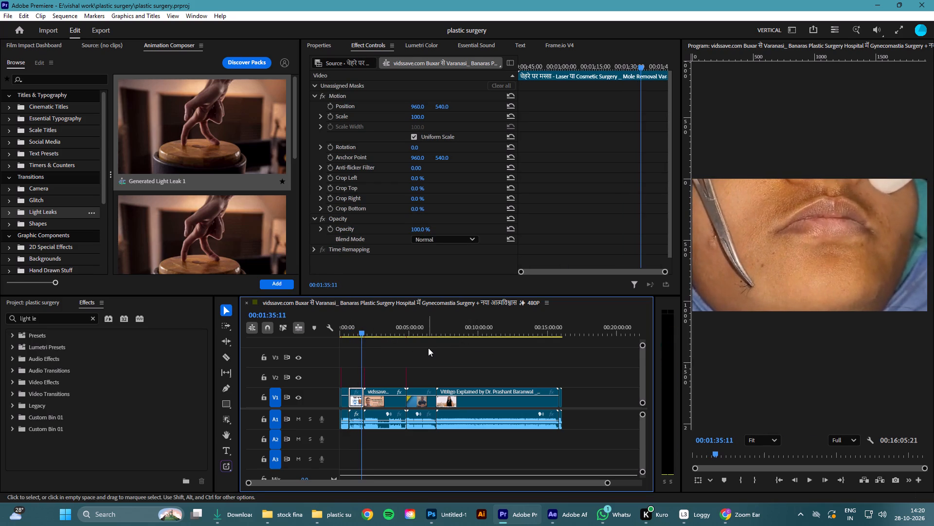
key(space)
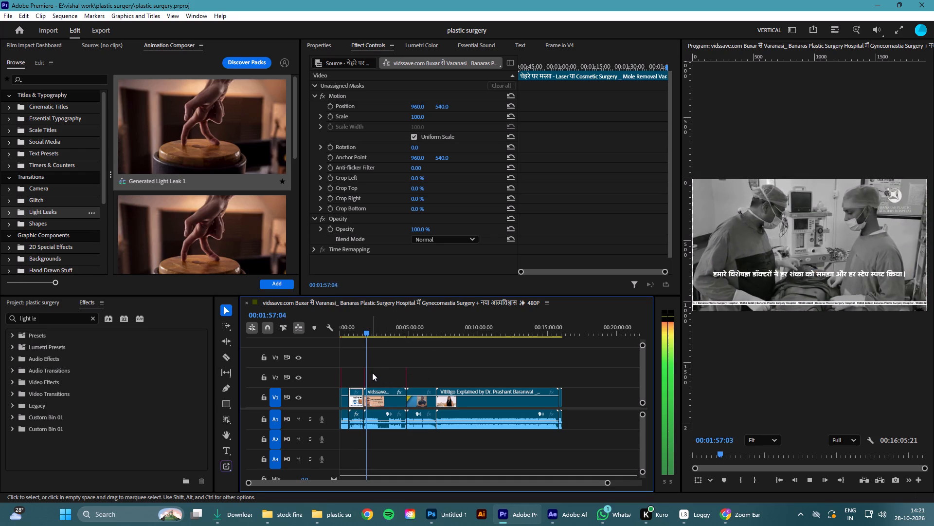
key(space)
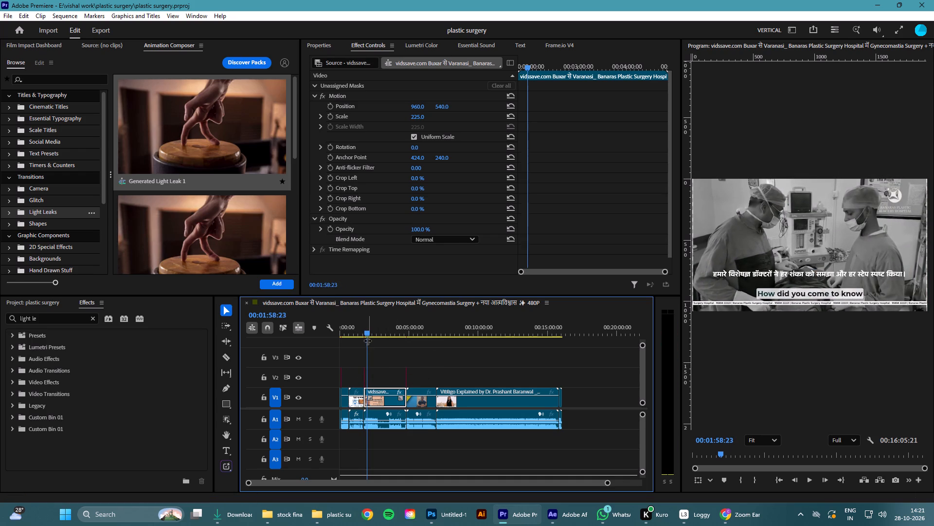
Play across the joins from the Gynecomastia clip into Surgical Excision and from Surgical Excision into the Vitiligo clip.
drag(368, 331, 405, 342)
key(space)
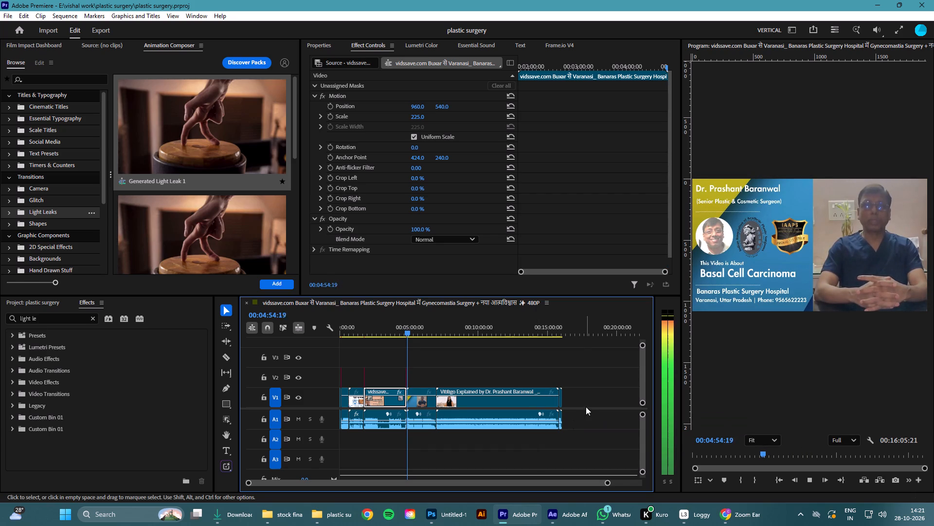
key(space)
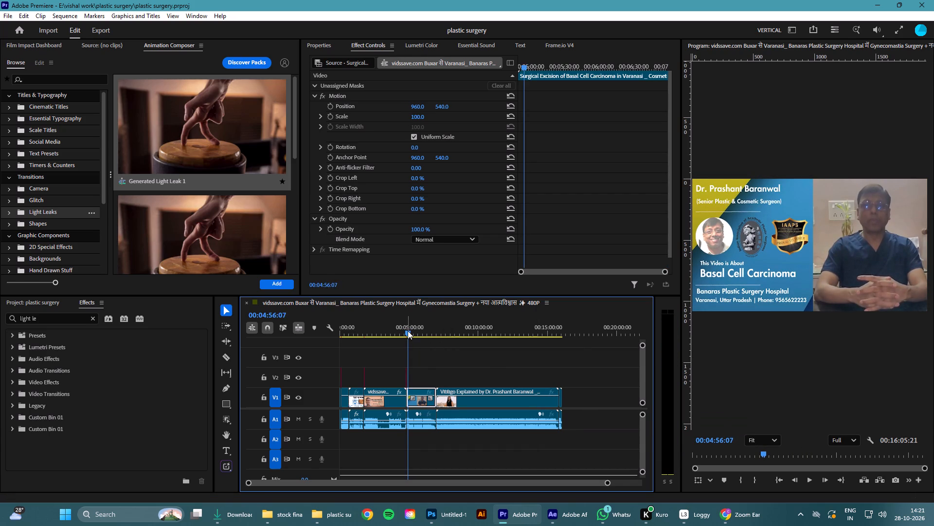
drag(408, 331, 434, 338)
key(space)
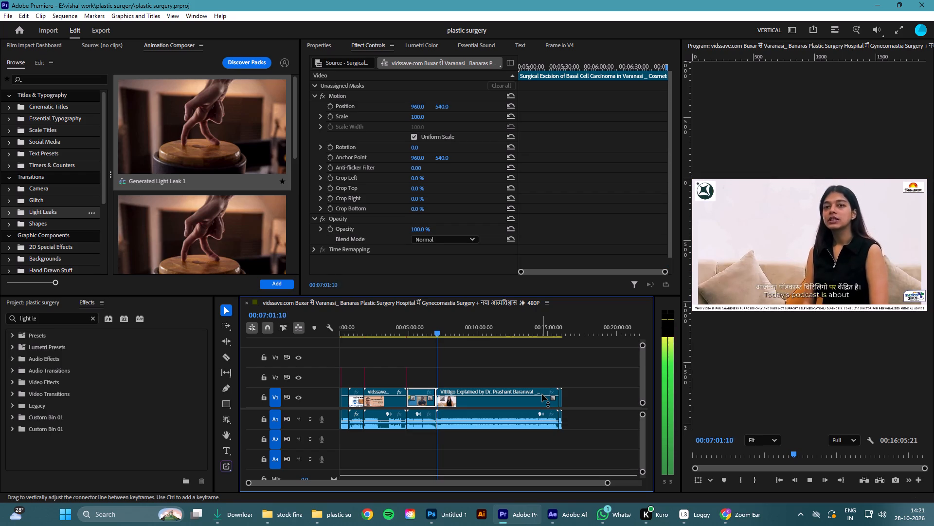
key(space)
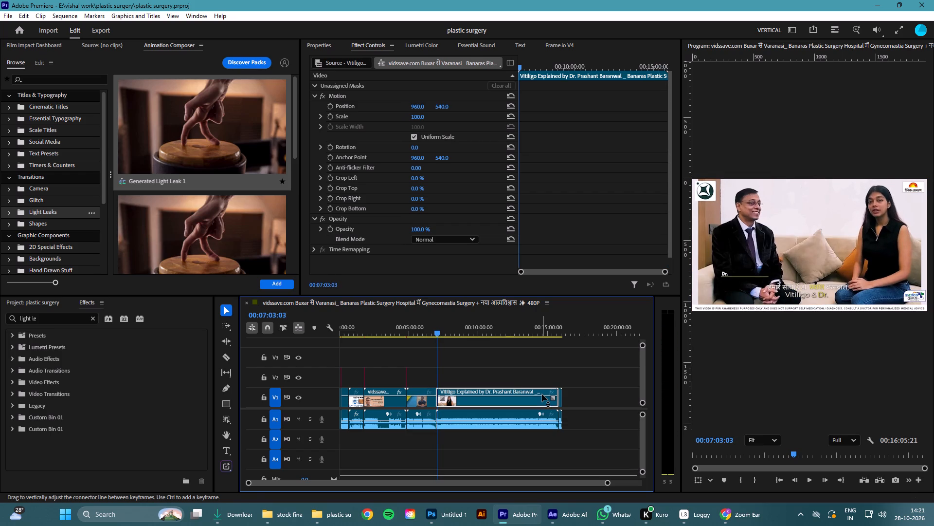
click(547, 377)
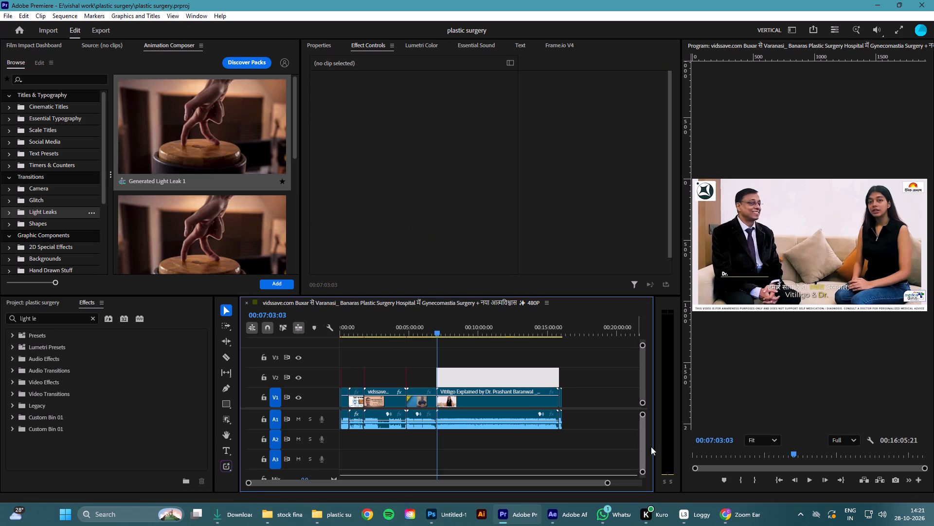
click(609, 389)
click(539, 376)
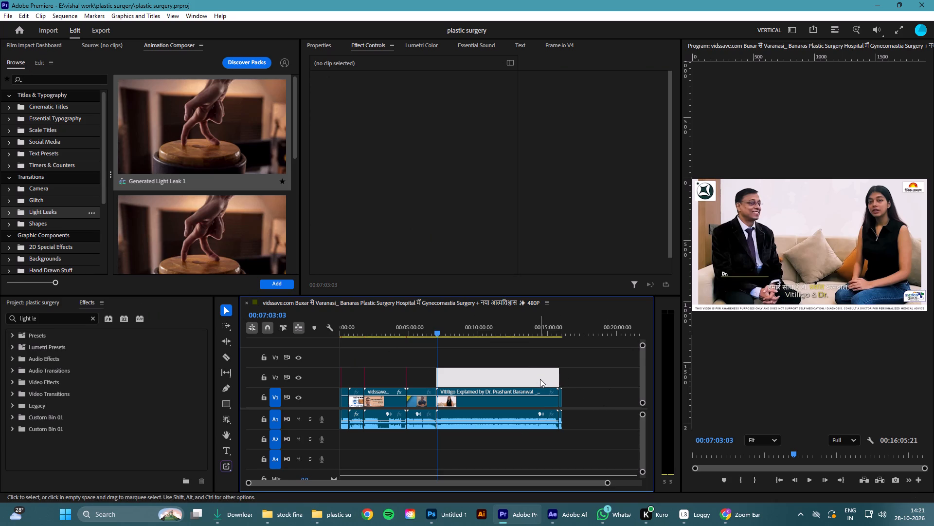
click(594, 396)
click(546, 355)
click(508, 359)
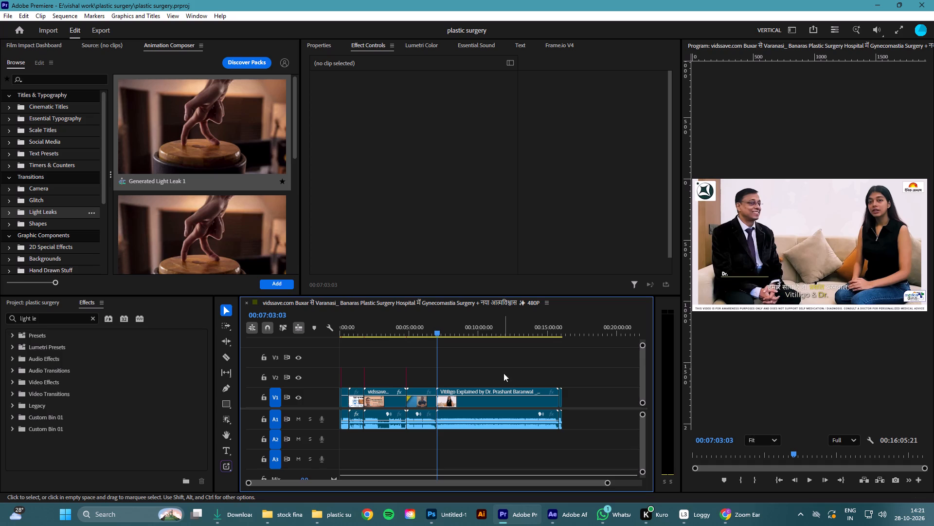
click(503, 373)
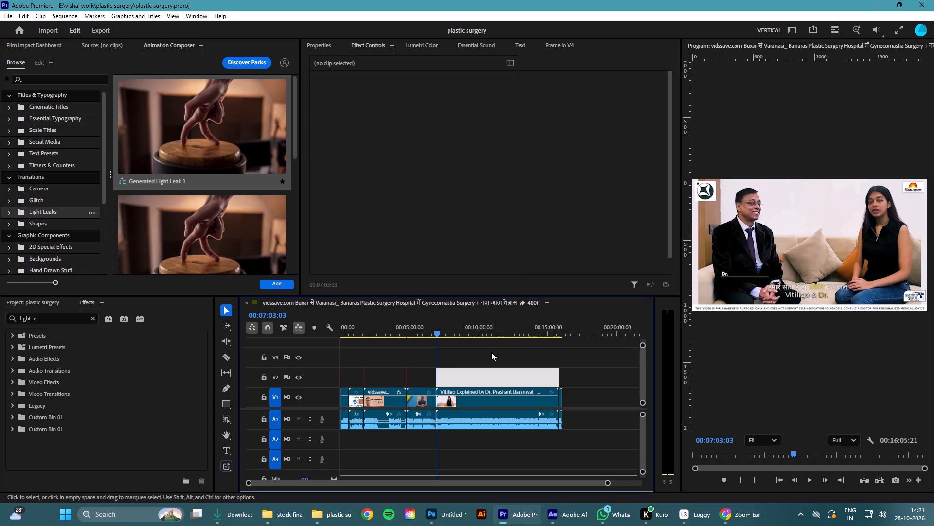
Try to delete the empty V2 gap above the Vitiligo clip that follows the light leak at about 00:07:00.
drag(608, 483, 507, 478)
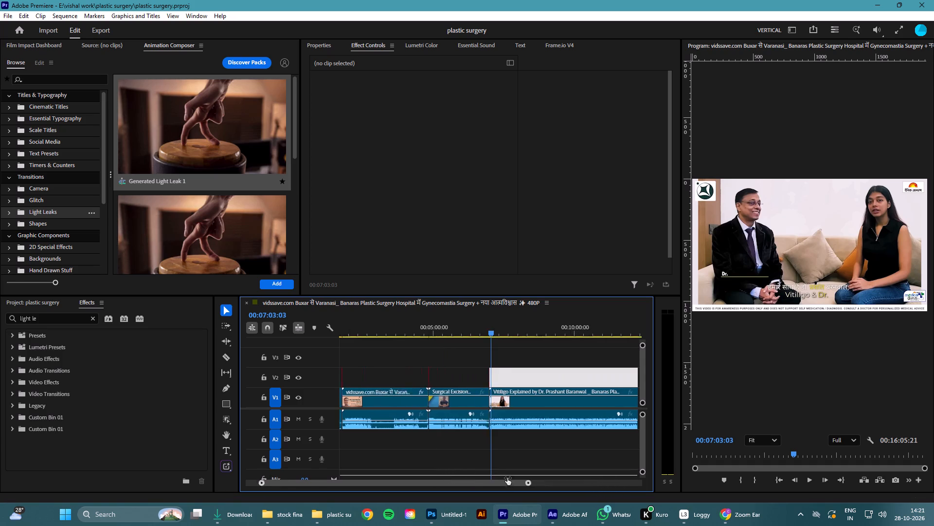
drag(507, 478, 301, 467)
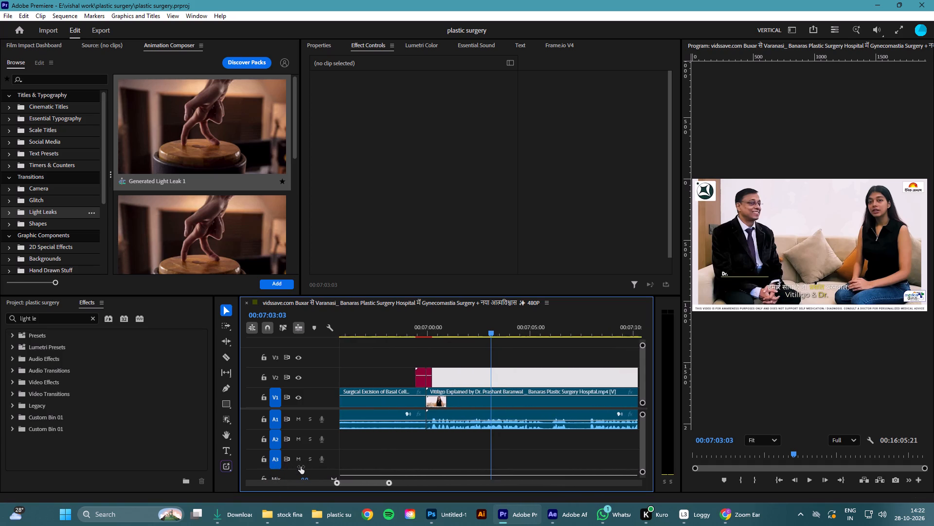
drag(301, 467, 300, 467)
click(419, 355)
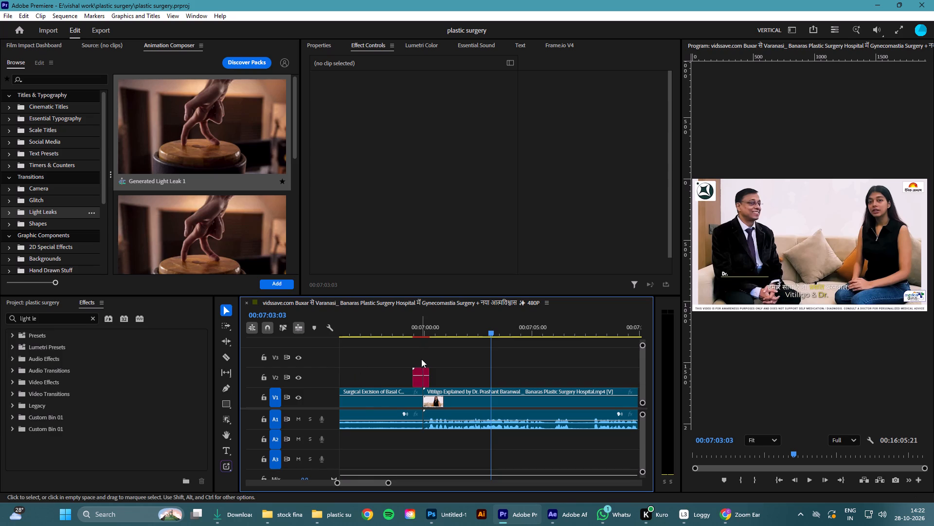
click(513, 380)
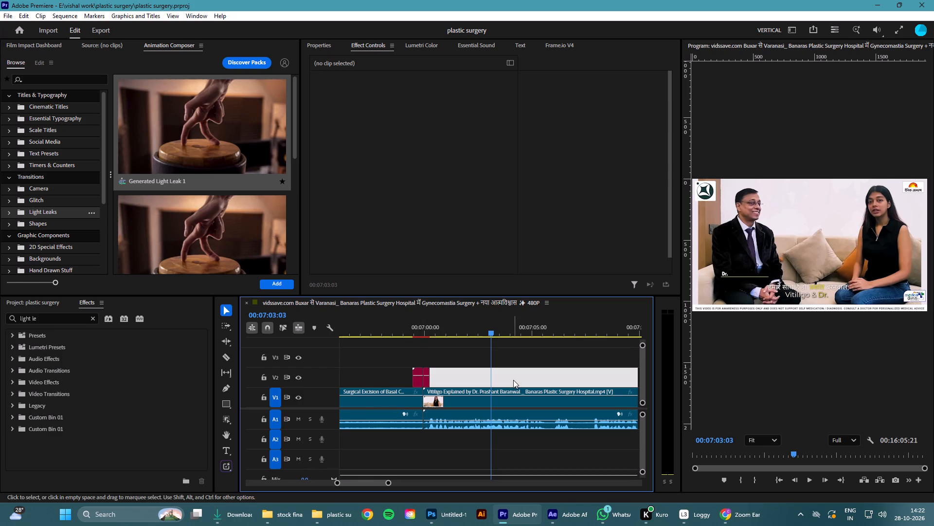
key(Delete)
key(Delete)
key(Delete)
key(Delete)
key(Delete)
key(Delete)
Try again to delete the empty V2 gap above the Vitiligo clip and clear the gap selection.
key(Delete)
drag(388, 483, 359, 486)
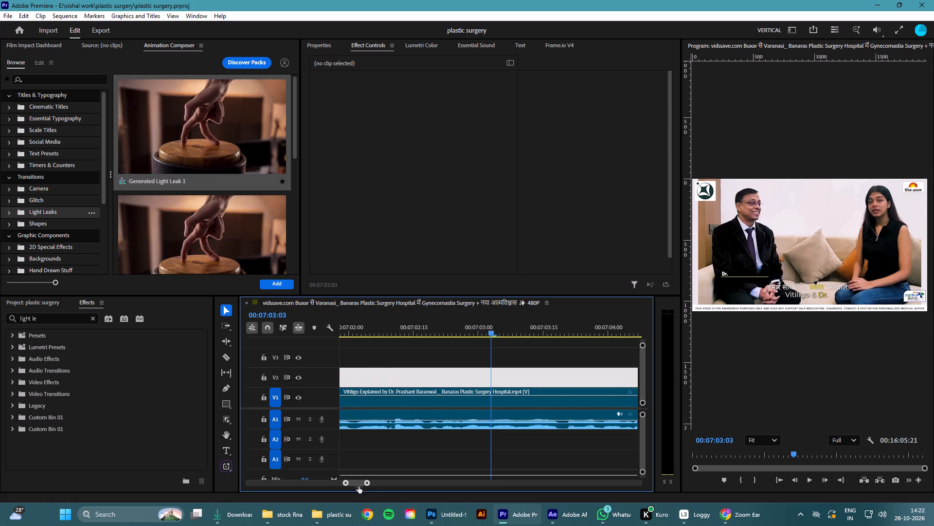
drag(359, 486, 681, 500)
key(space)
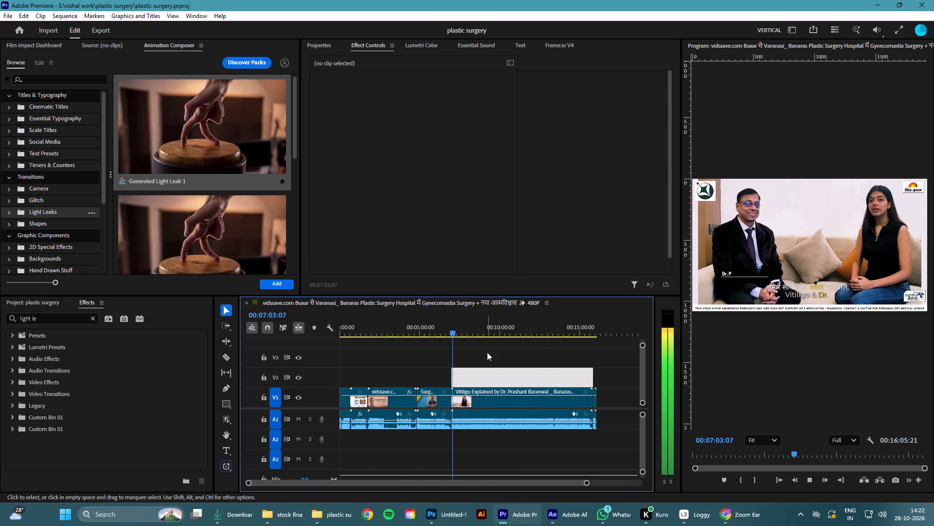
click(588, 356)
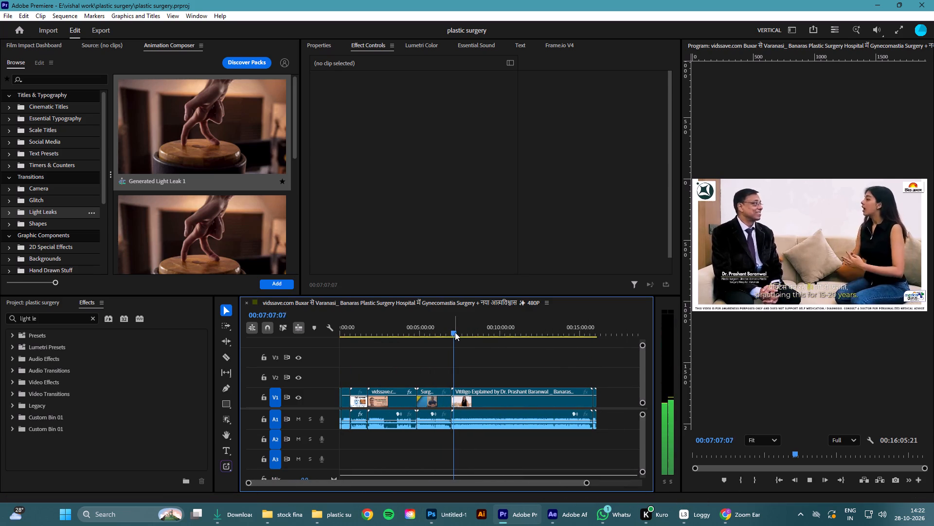
Review the last seconds of the Vitiligo clip and play through the closing contact card to the sequence end at 00:16:05.
drag(457, 332, 591, 357)
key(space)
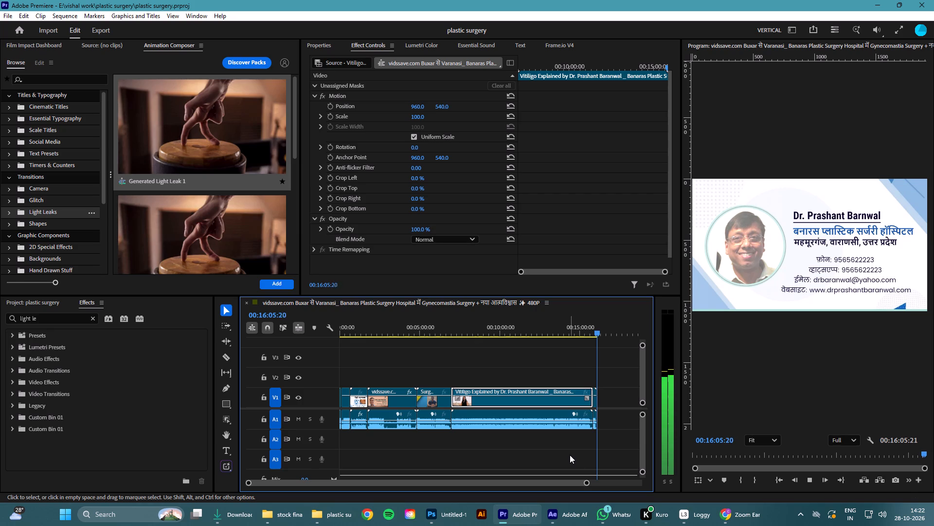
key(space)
Return the playhead to the sequence start at 00:00:00:00 and save the plastic surgery project.
click(383, 329)
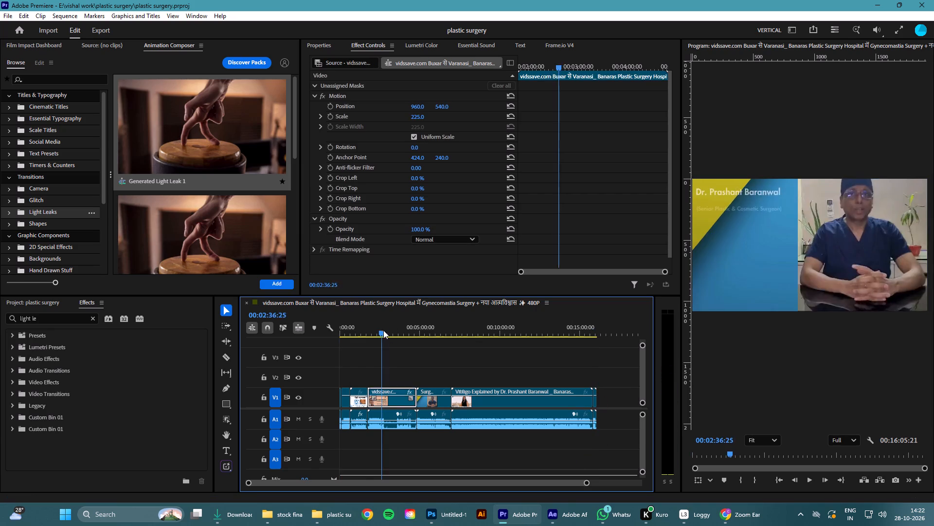
drag(383, 330, 269, 338)
key(ctrl+s)
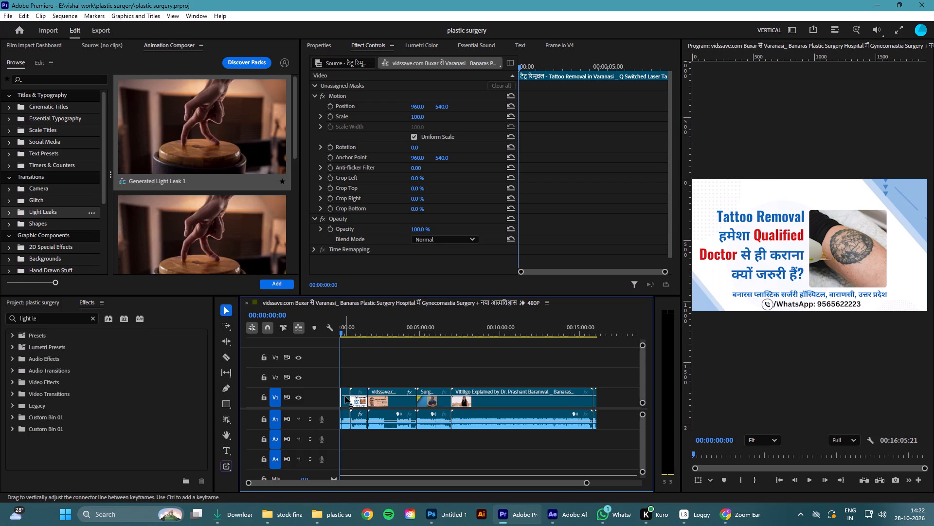
Skim the whole sequence from the start, then play the join from the Vitiligo ending at about 00:15:41 into the final tattoo removal clip.
drag(340, 333, 341, 333)
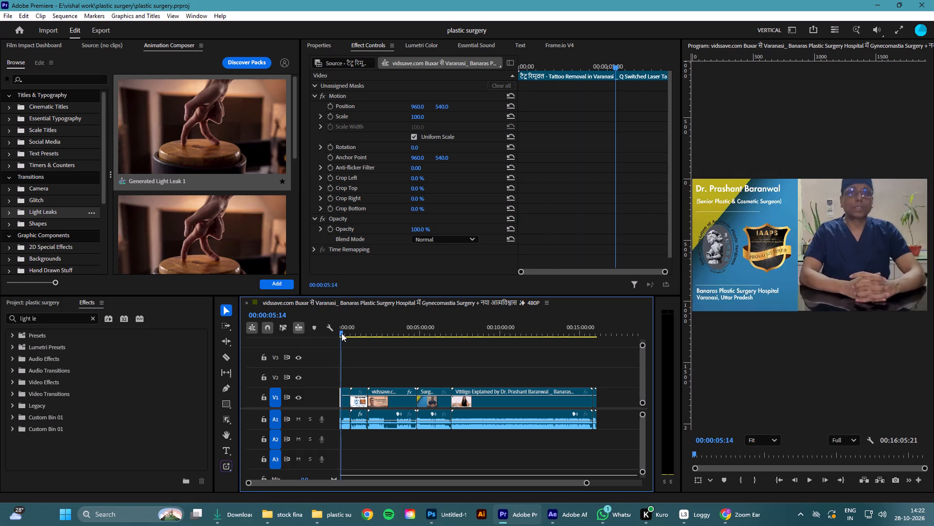
drag(341, 333, 338, 338)
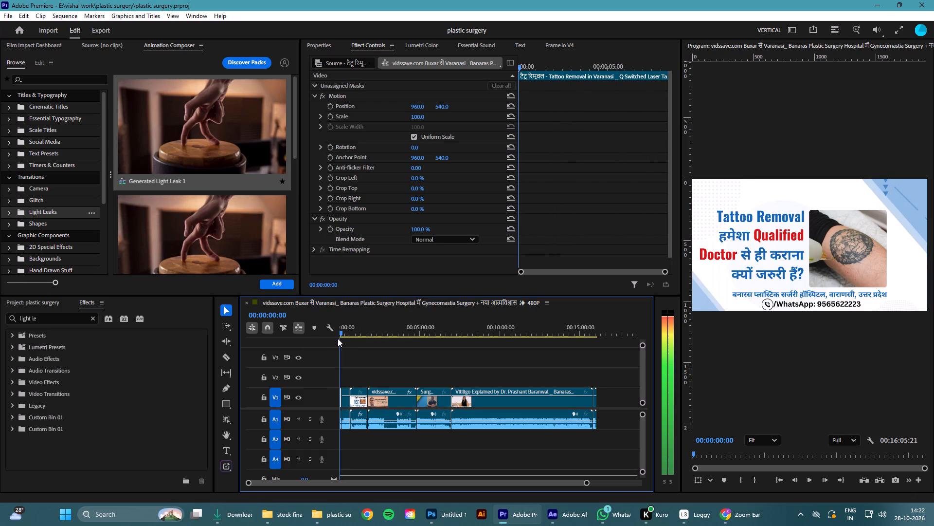
drag(338, 338, 352, 347)
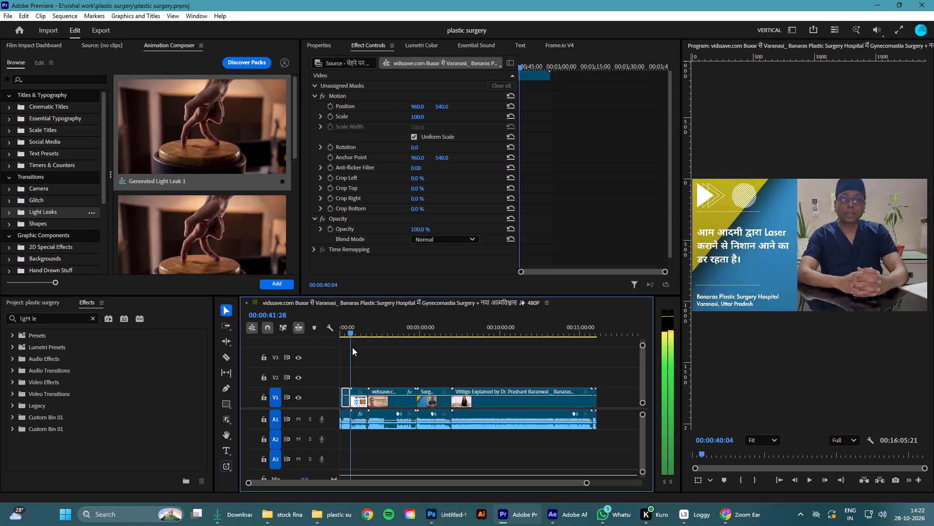
drag(352, 347, 409, 369)
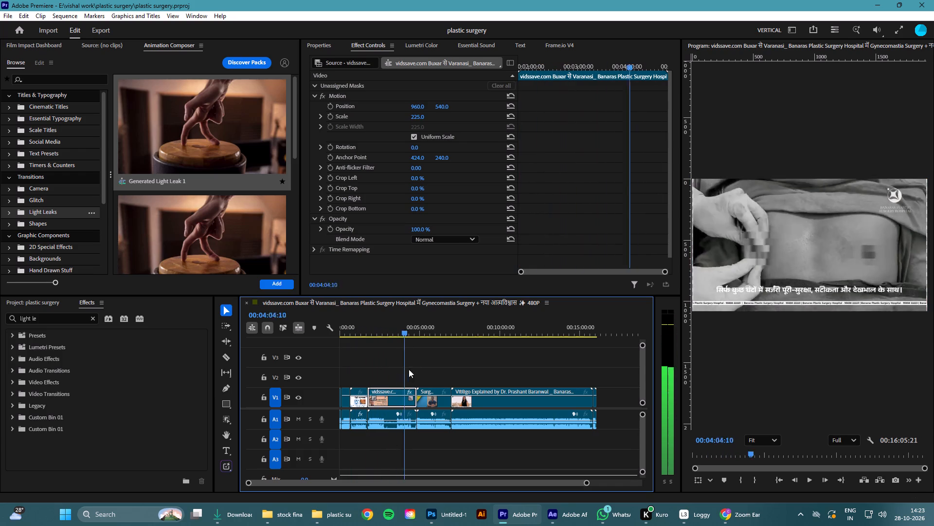
drag(409, 369, 464, 381)
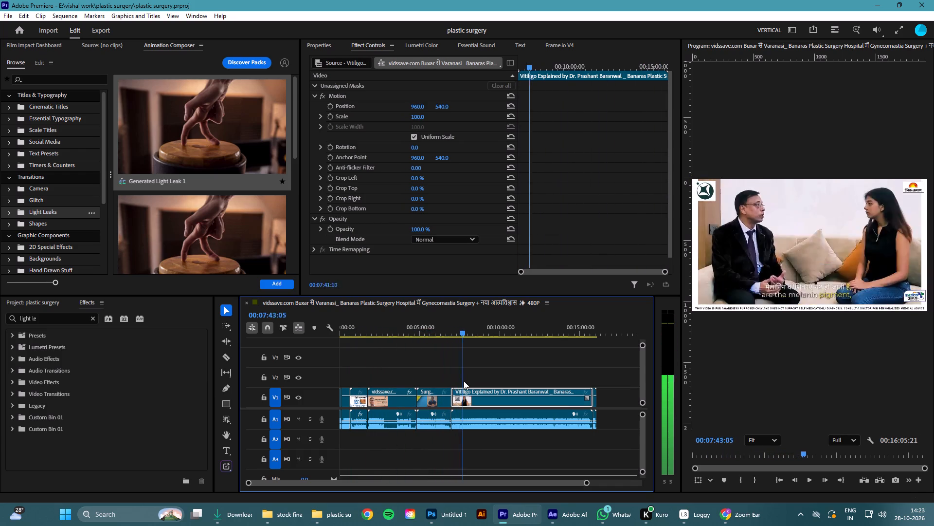
drag(464, 381, 593, 404)
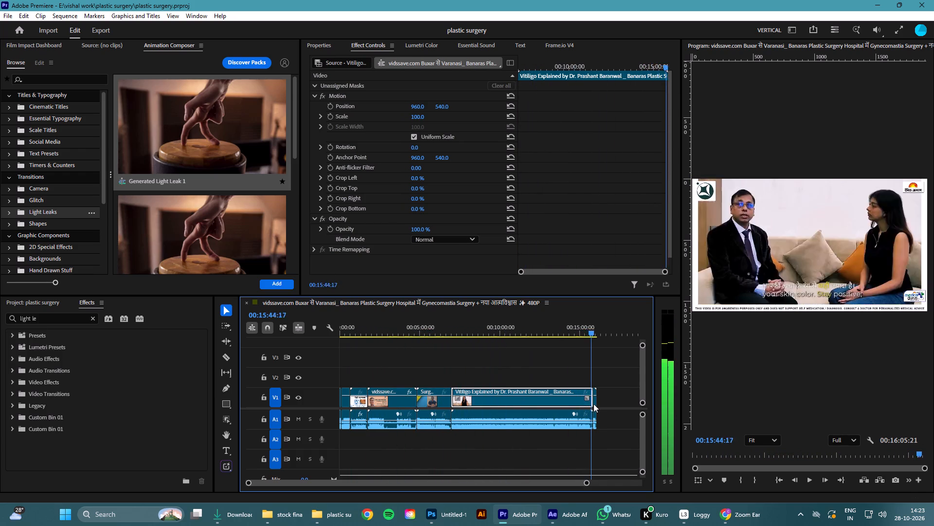
drag(593, 404, 591, 406)
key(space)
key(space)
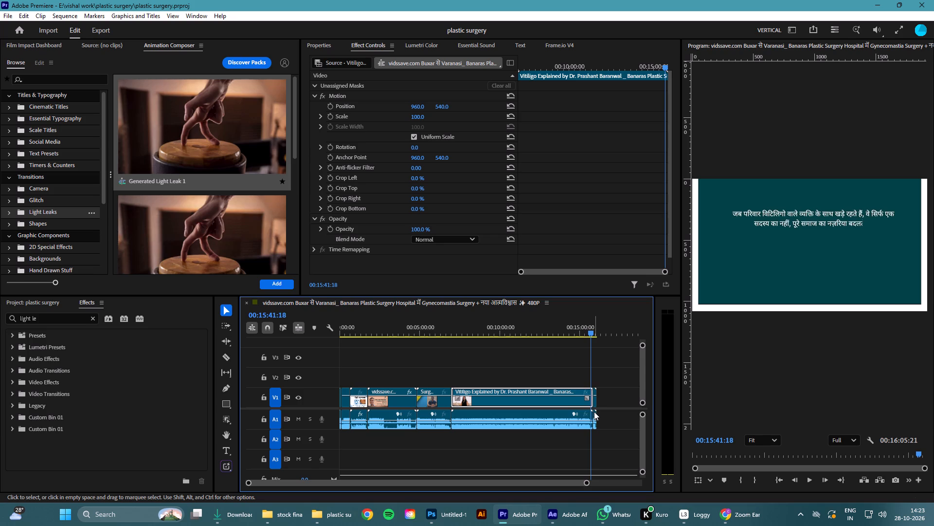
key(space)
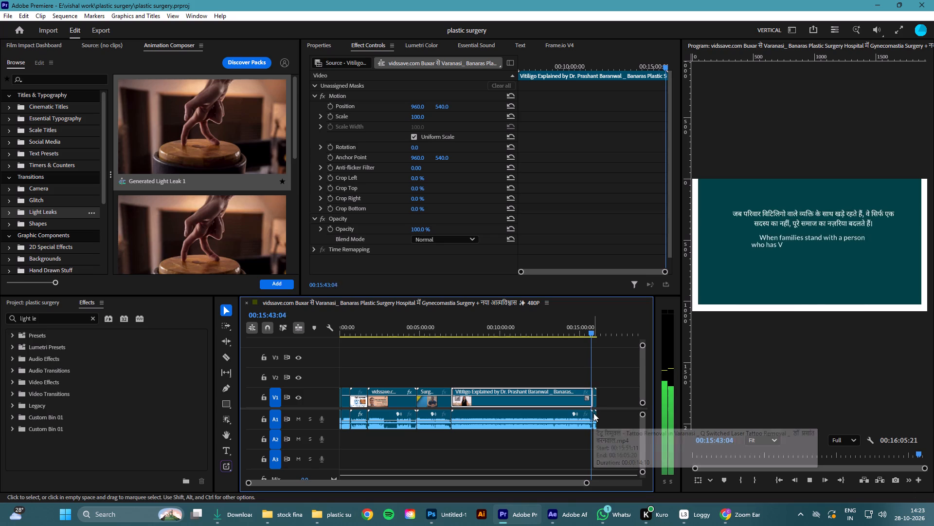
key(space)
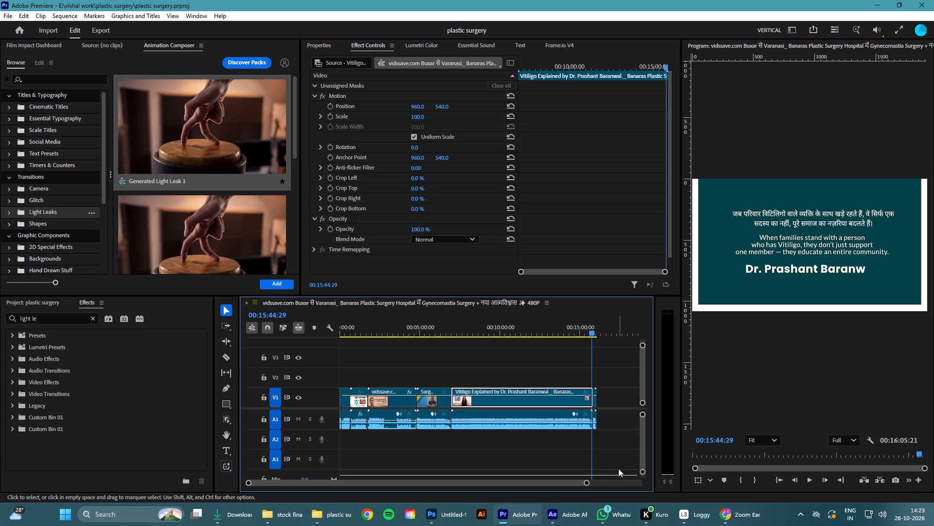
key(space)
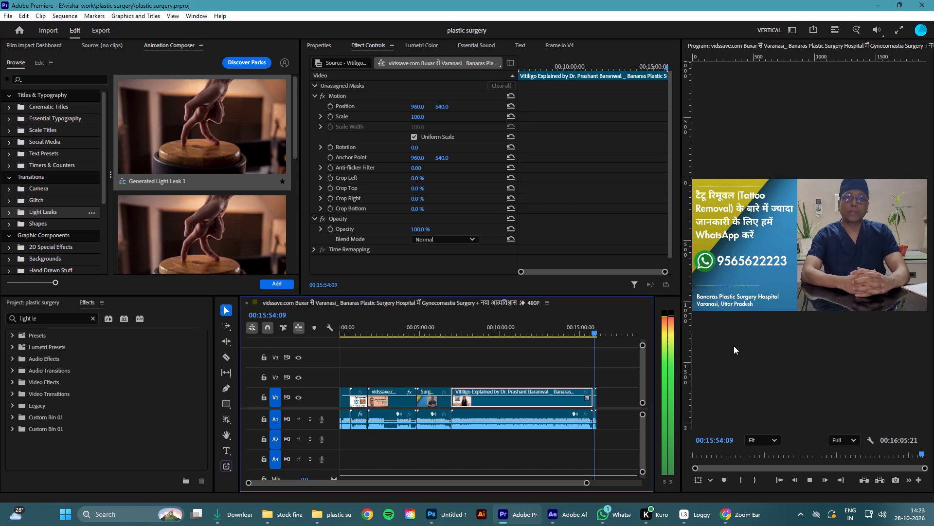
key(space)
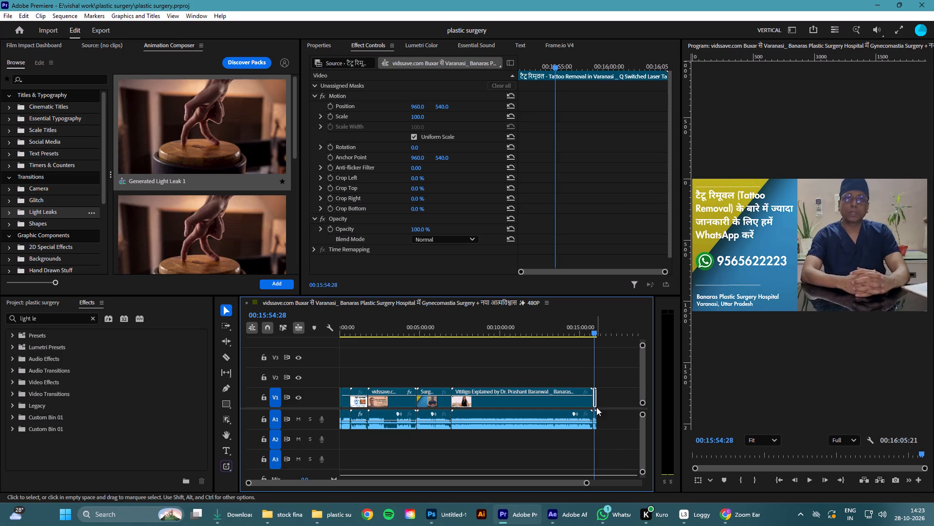
Save the plastic surgery project and return the playhead to the sequence start at 00:00:00:00.
key(ctrl+s)
click(370, 332)
drag(372, 331, 326, 339)
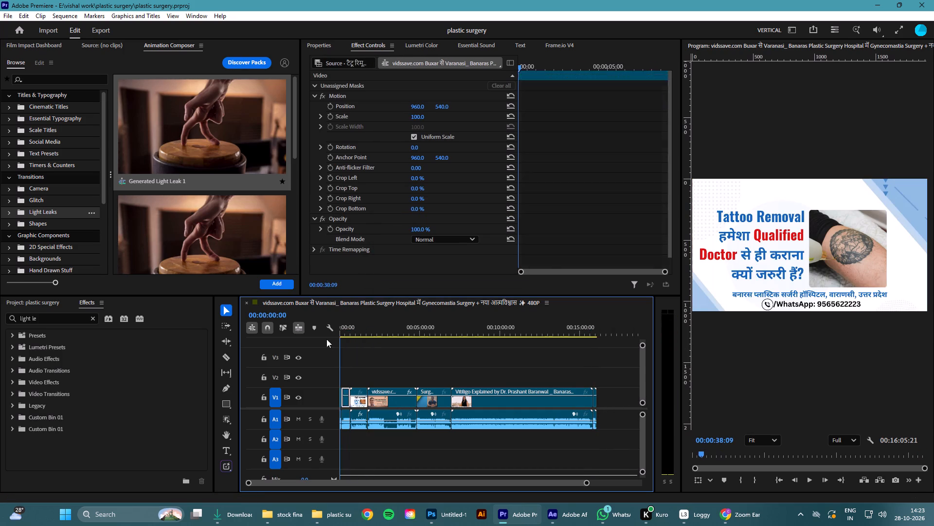
drag(326, 339, 286, 343)
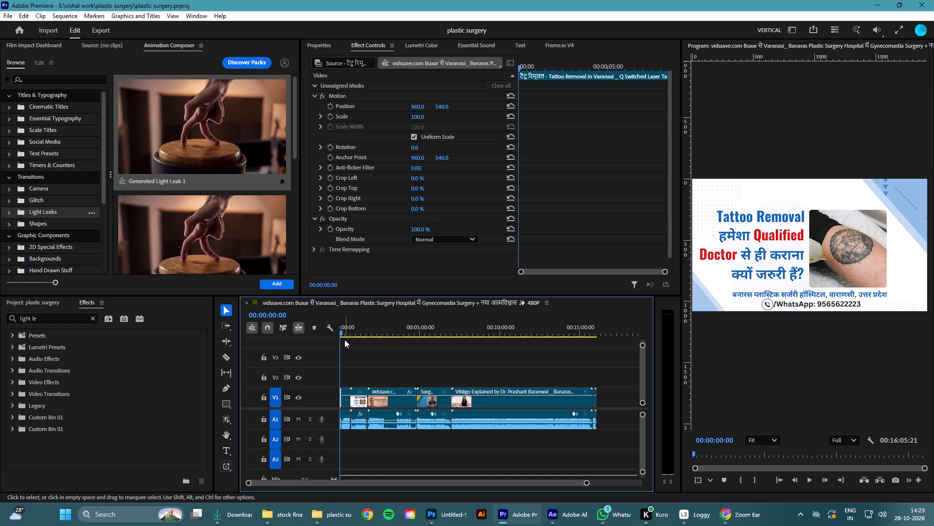
drag(341, 330, 323, 336)
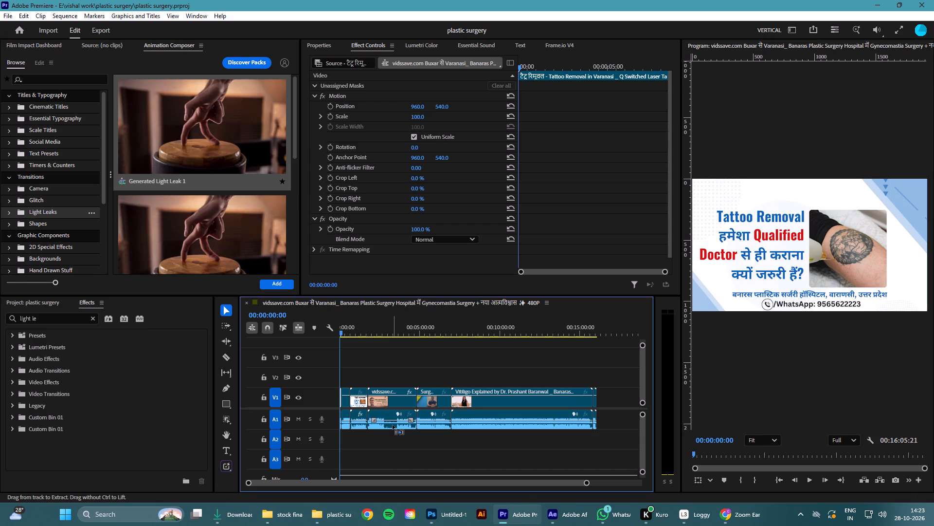
Open the export settings for the whole sequence and lower the H.264 video target bitrate to 3.05 Mbps.
key(ctrl+m)
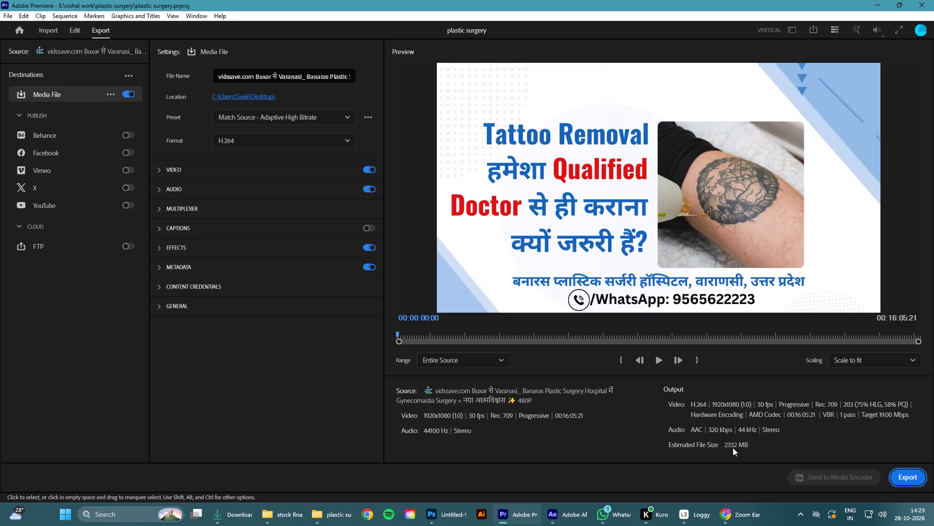
click(160, 171)
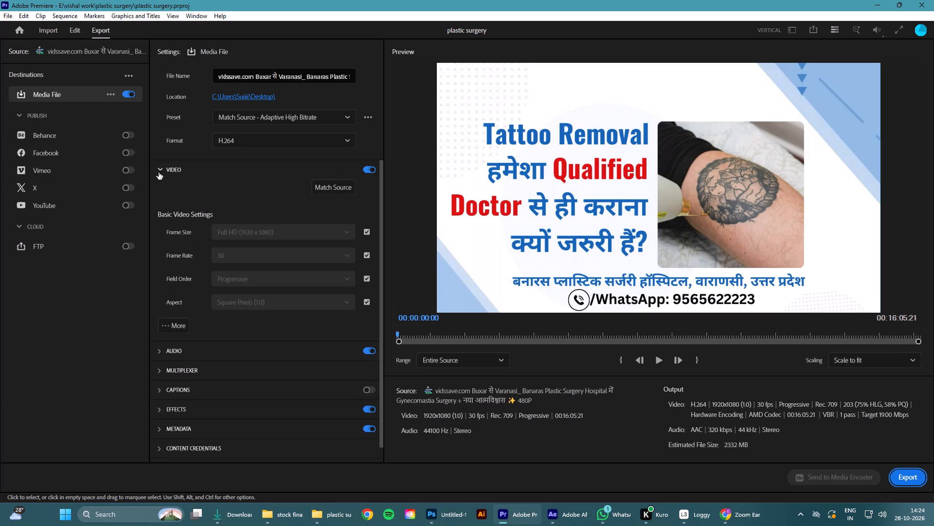
click(166, 322)
scroll(261, 364, down, 6)
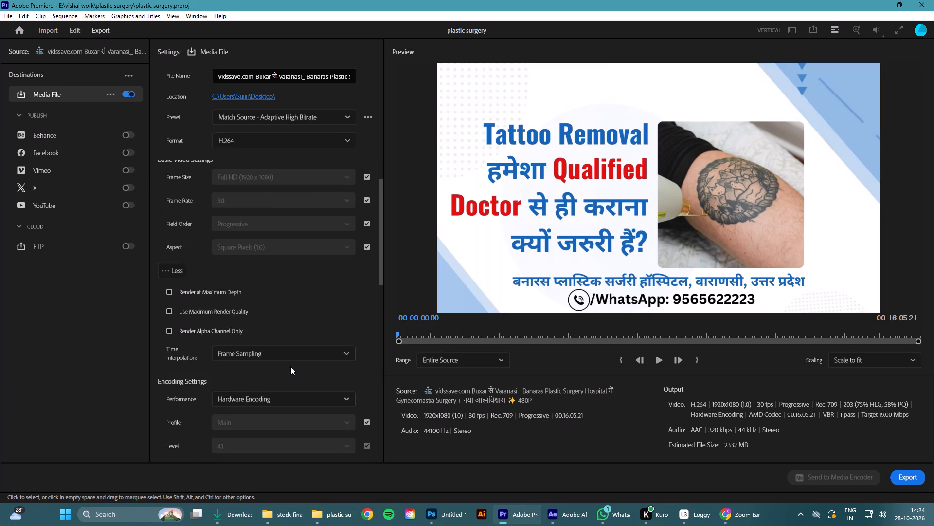
scroll(321, 373, down, 6)
scroll(355, 353, down, 14)
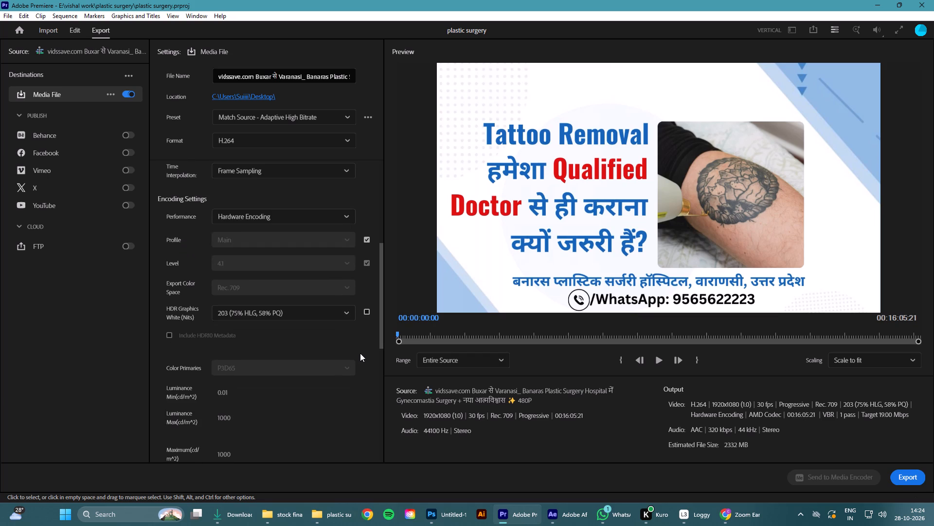
scroll(358, 357, down, 18)
scroll(352, 366, down, 8)
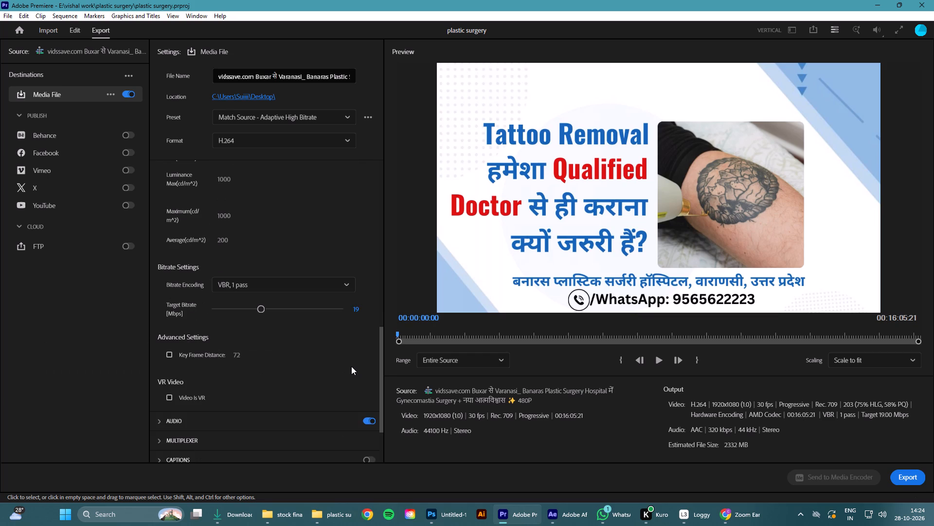
drag(262, 312, 258, 313)
drag(258, 313, 216, 322)
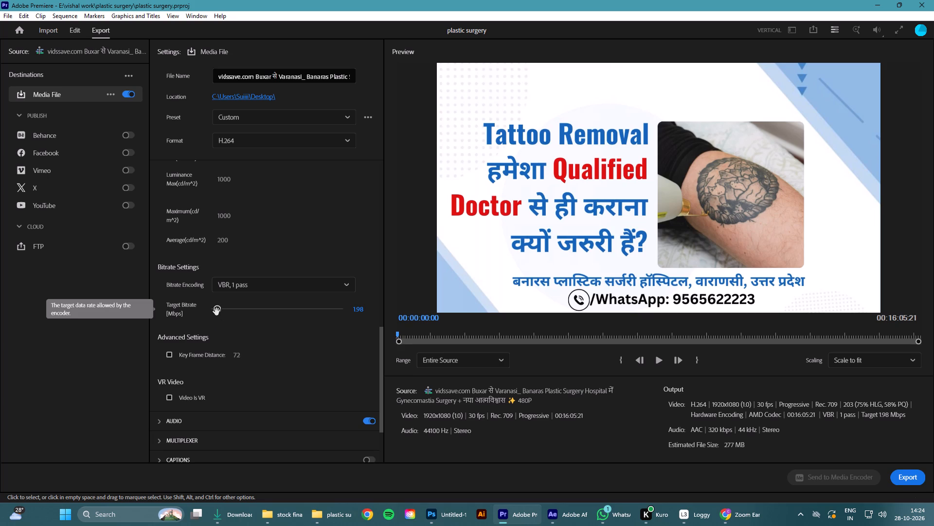
drag(216, 312, 222, 313)
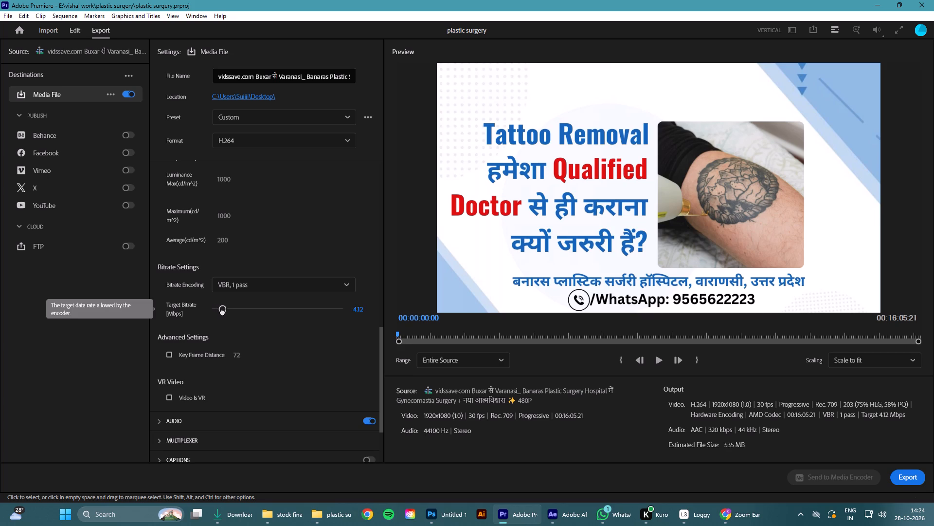
click(222, 310)
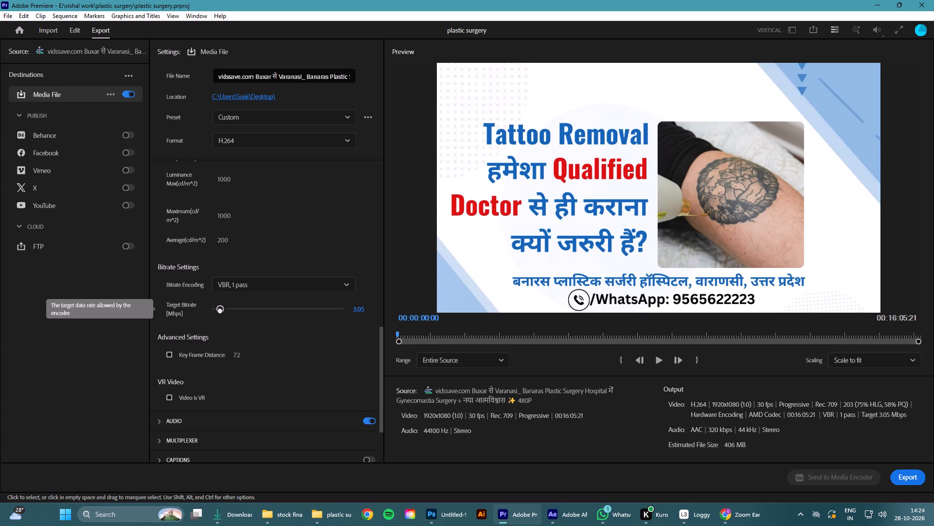
Lower the H.264 video target bitrate further to 2.16 Mbps.
click(221, 308)
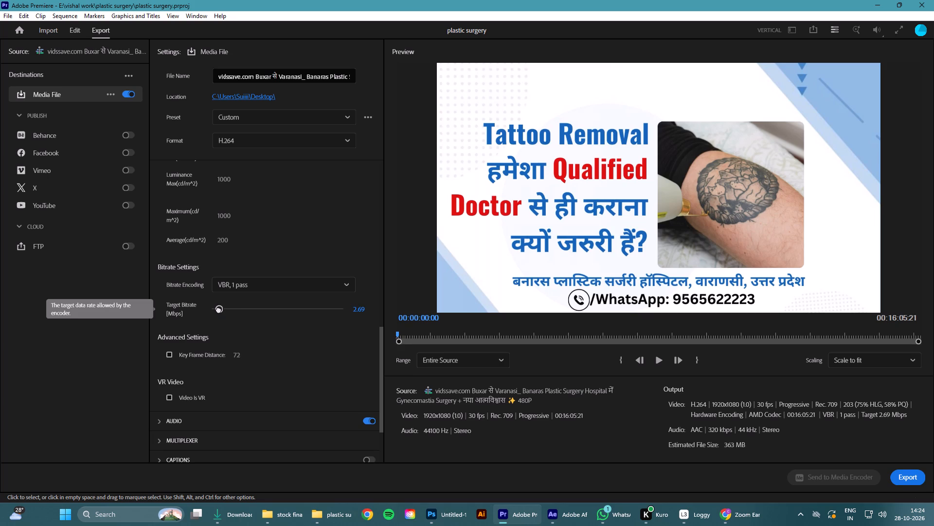
click(218, 309)
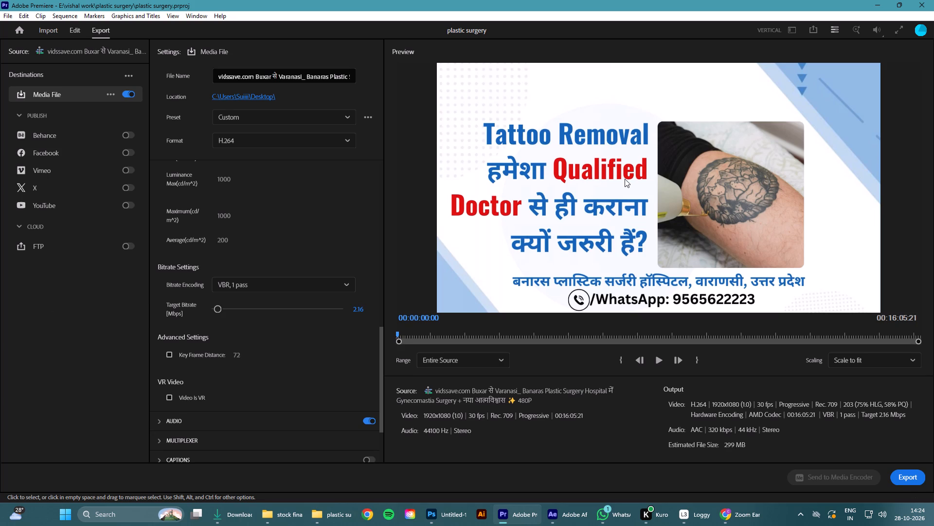
Play the export preview from the sequence start and again from about 00:05:41 to check the video, then stop playback.
click(661, 365)
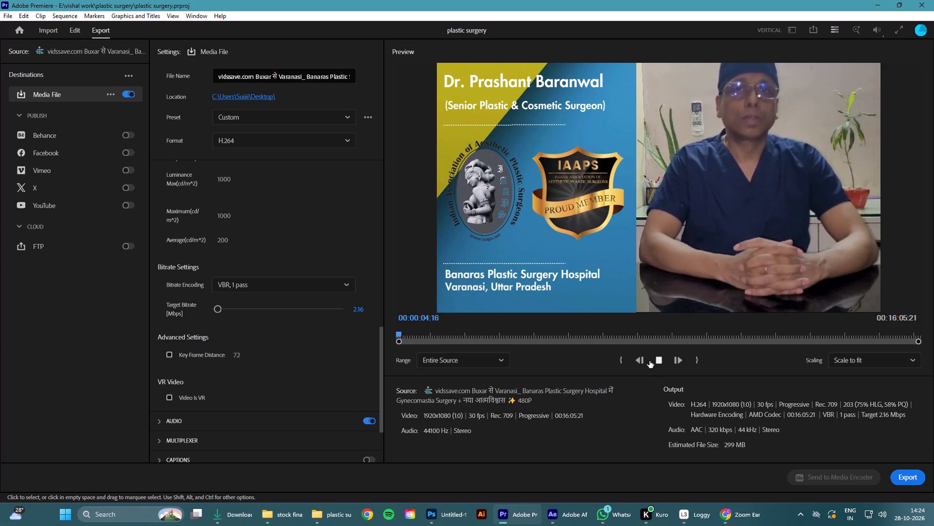
click(581, 335)
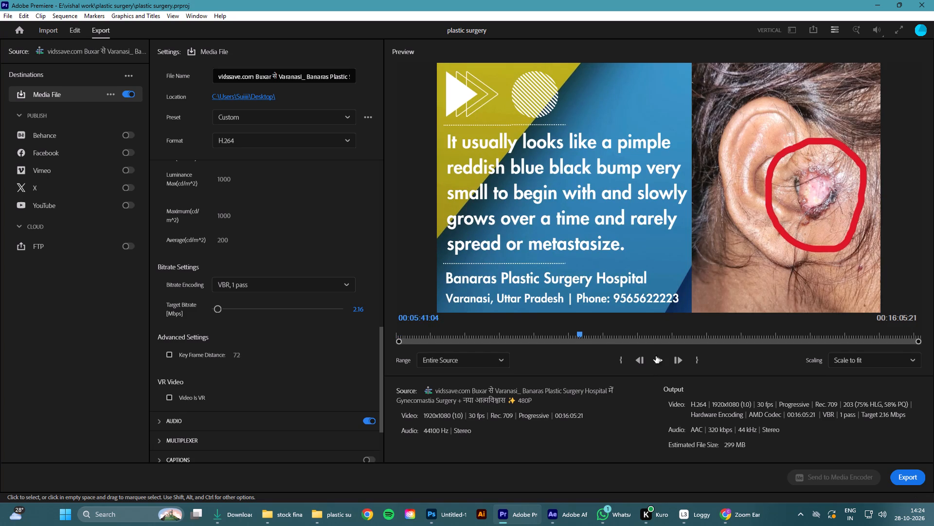
click(656, 358)
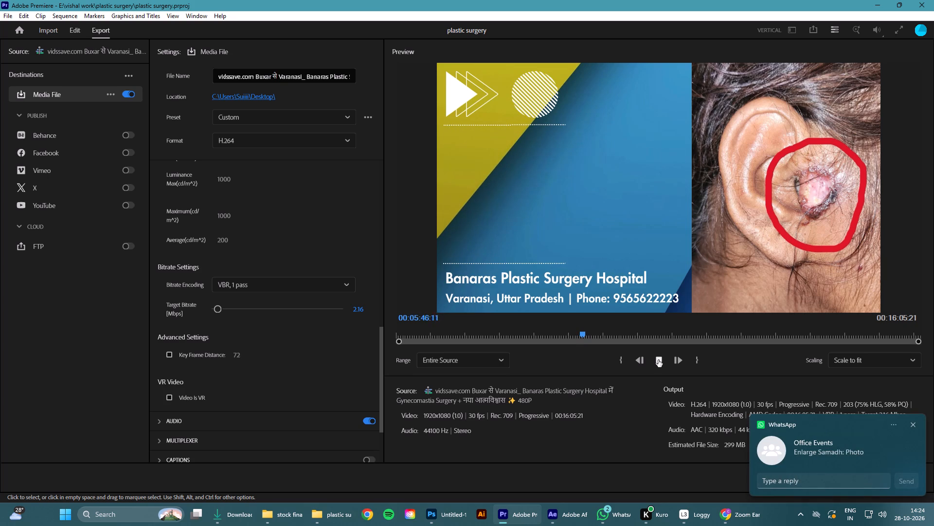
click(658, 360)
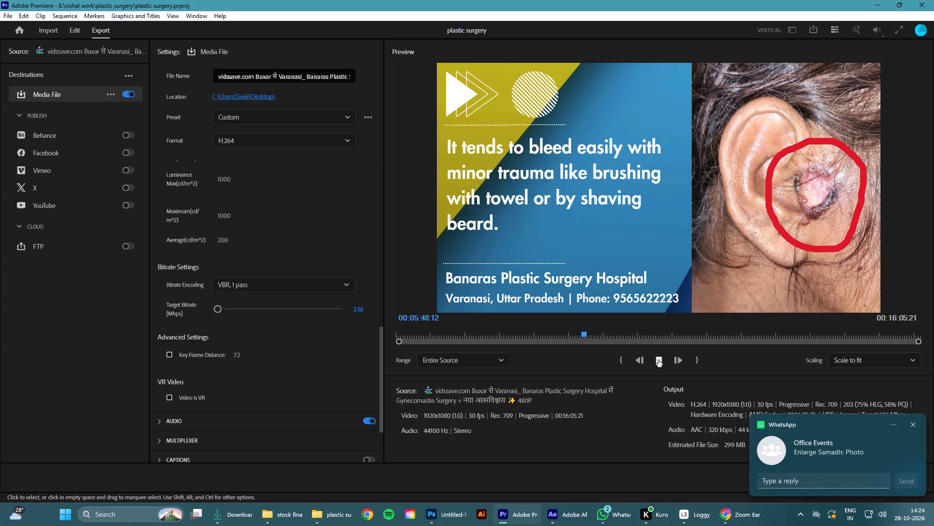
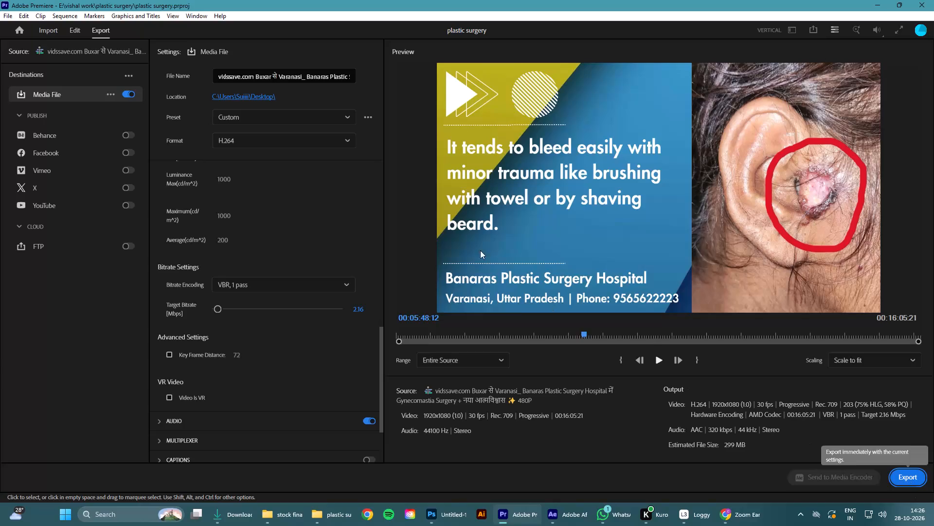
Set the export destination to the plastic surgery folder inside vishal work on drive E, keeping the file name vidssave.mp4.
click(259, 96)
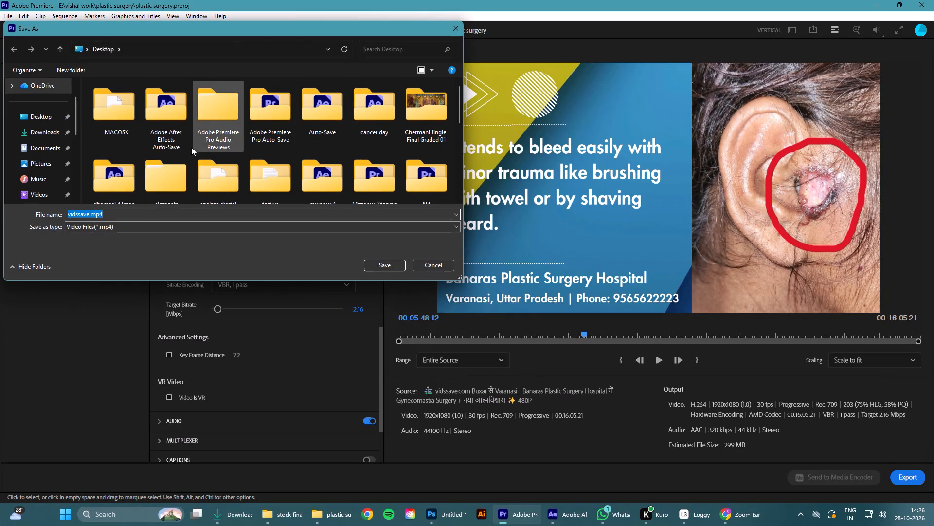
scroll(59, 166, up, 8)
click(34, 154)
scroll(235, 165, down, 4)
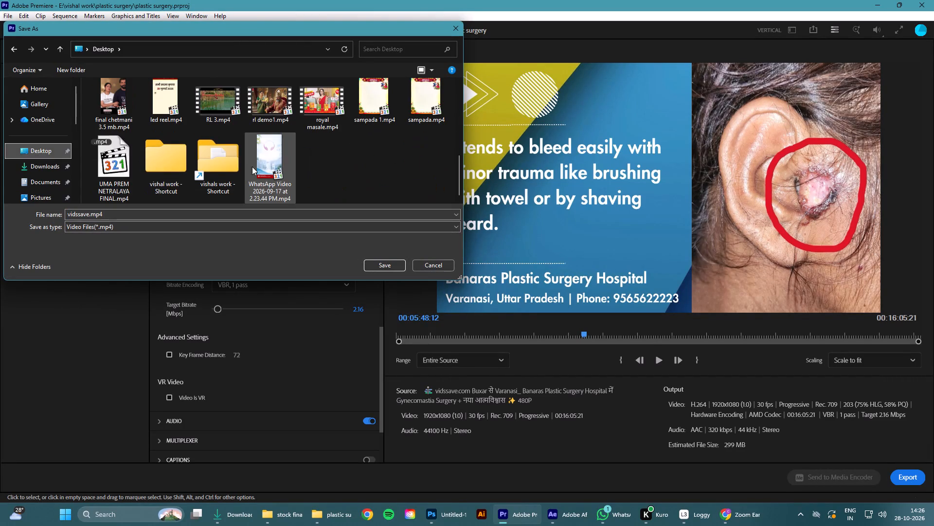
scroll(252, 167, down, 8)
double_click(213, 160)
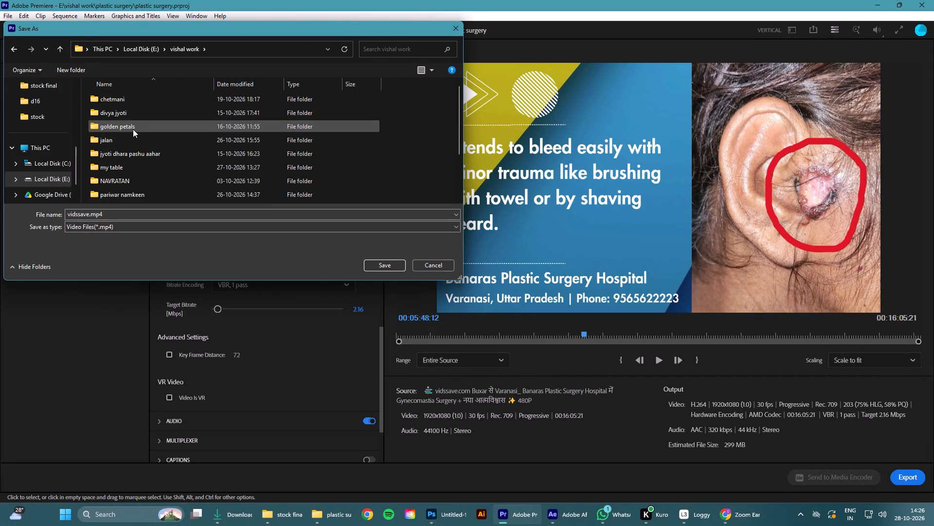
scroll(160, 178, down, 10)
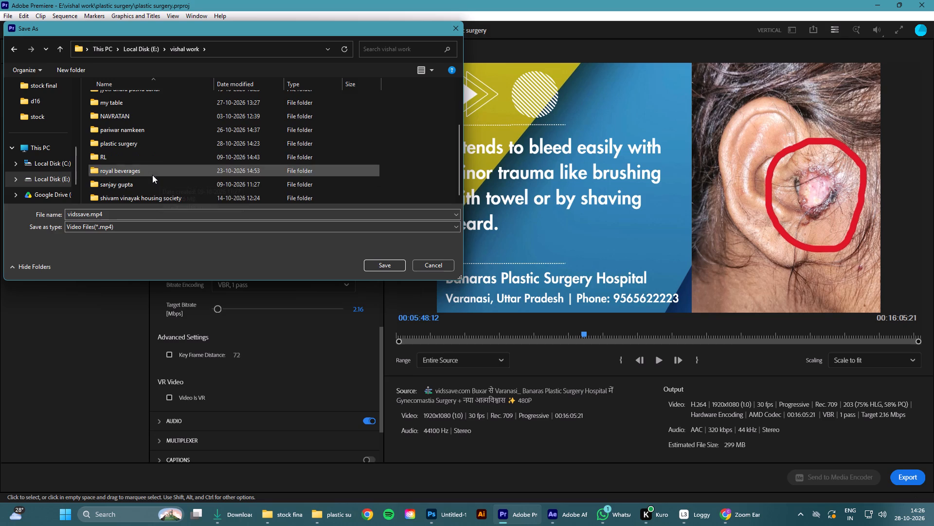
double_click(155, 144)
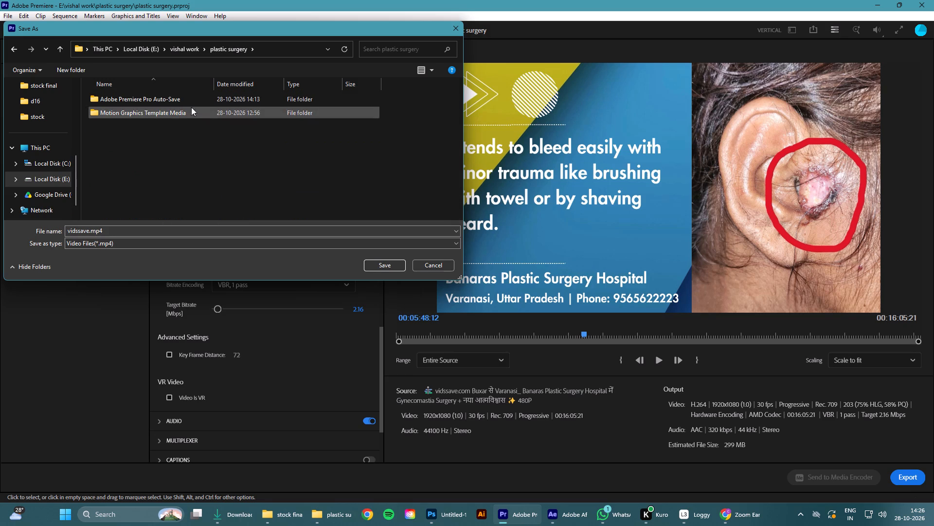
click(184, 167)
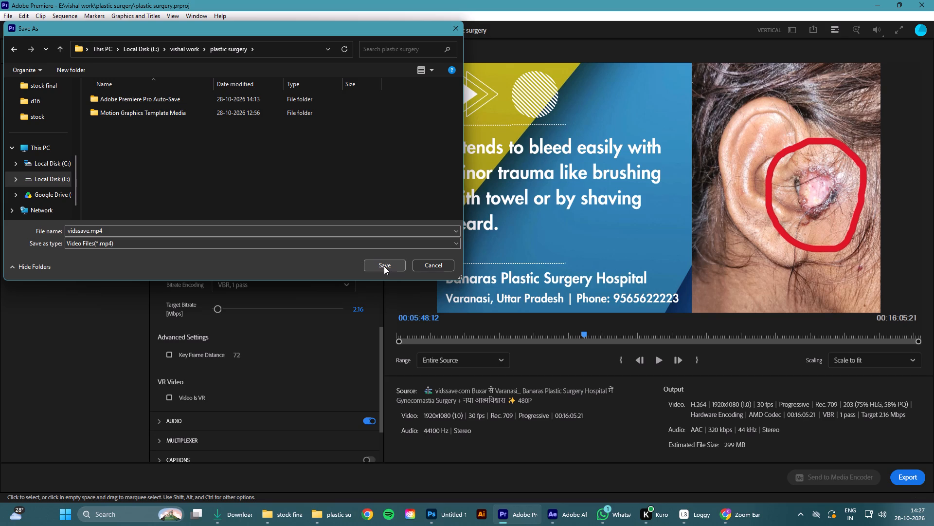
click(384, 266)
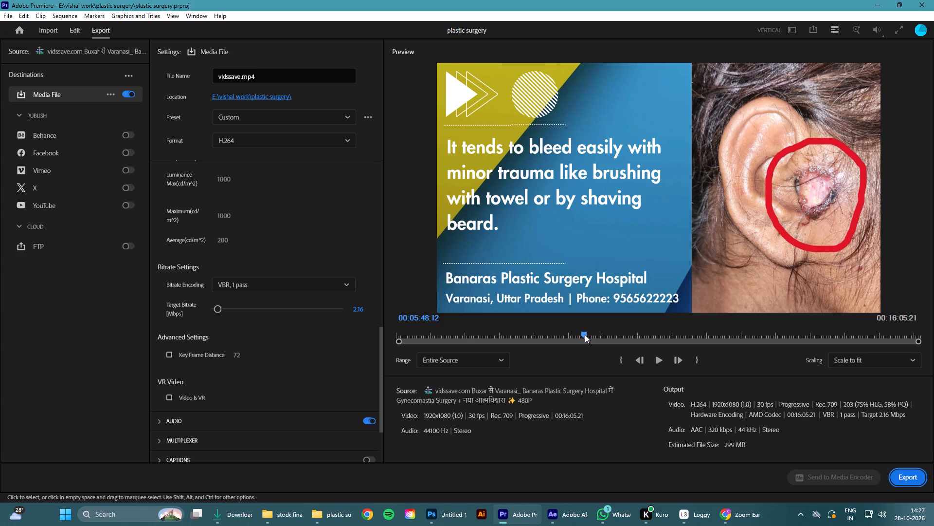
Return the export preview to 00:00:00:00 and start exporting the entire sequence as H.264.
drag(585, 335, 381, 335)
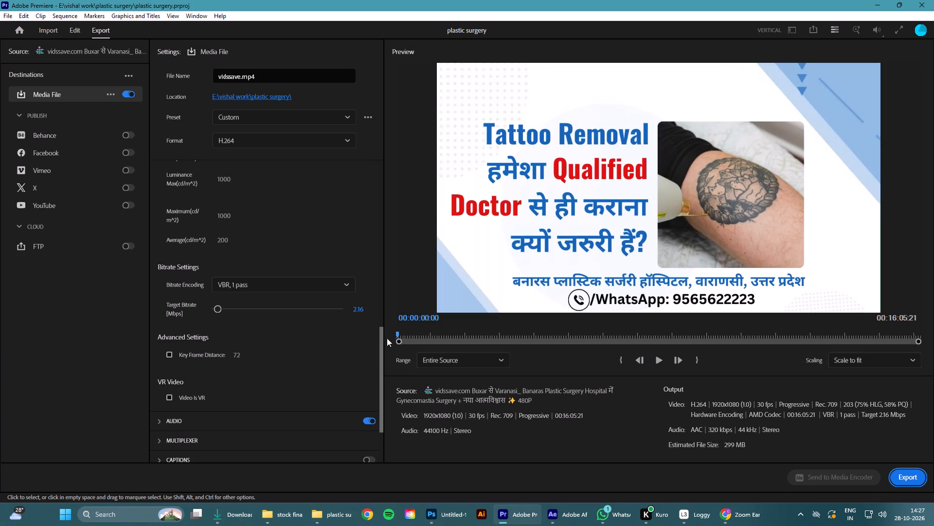
click(907, 479)
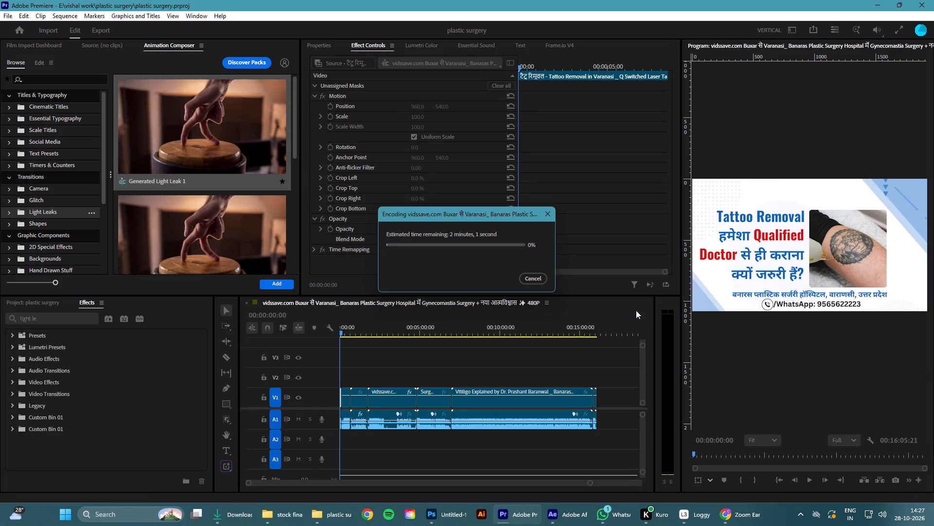
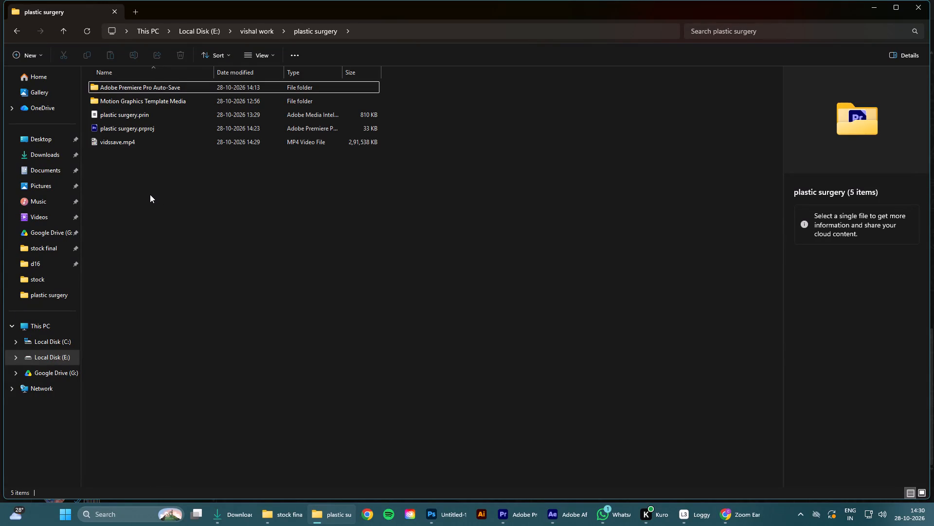
Open the exported vidssave.mp4 from the plastic surgery folder in MPC-HC and switch the video to full screen for review.
double_click(169, 139)
double_click(464, 212)
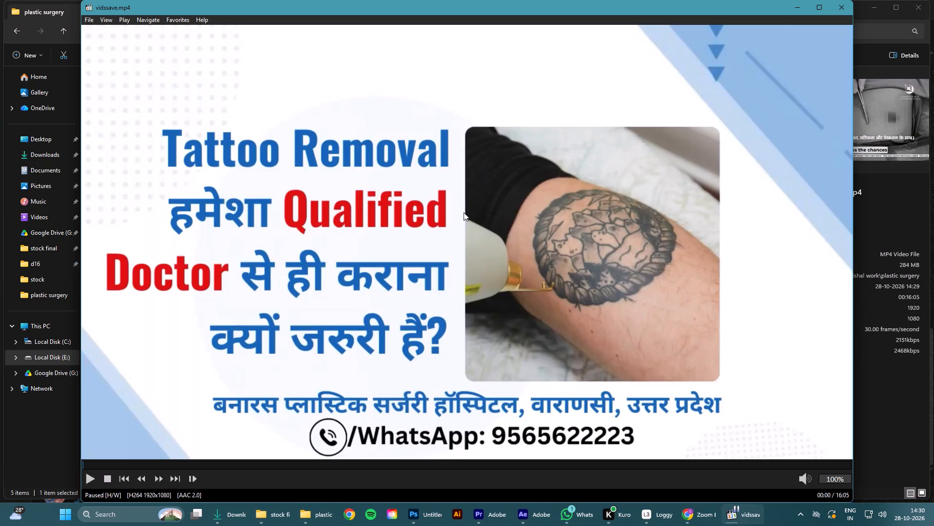
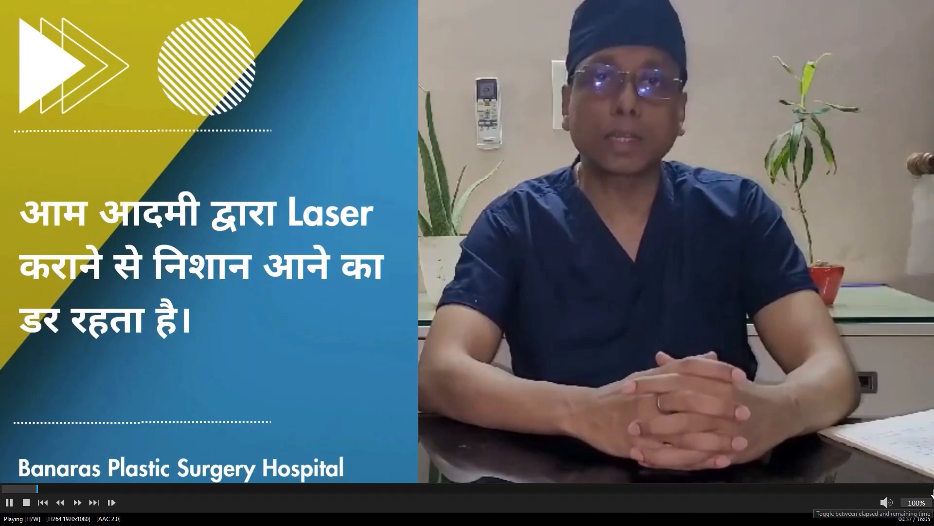
Skip to the end of the exported video to check its closing part, exit full screen and close the player.
click(917, 489)
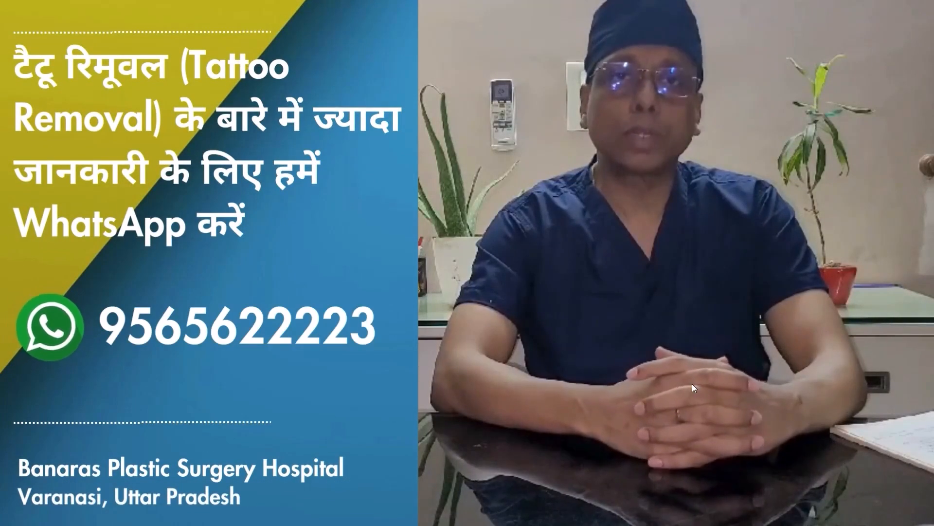
double_click(634, 304)
click(834, 6)
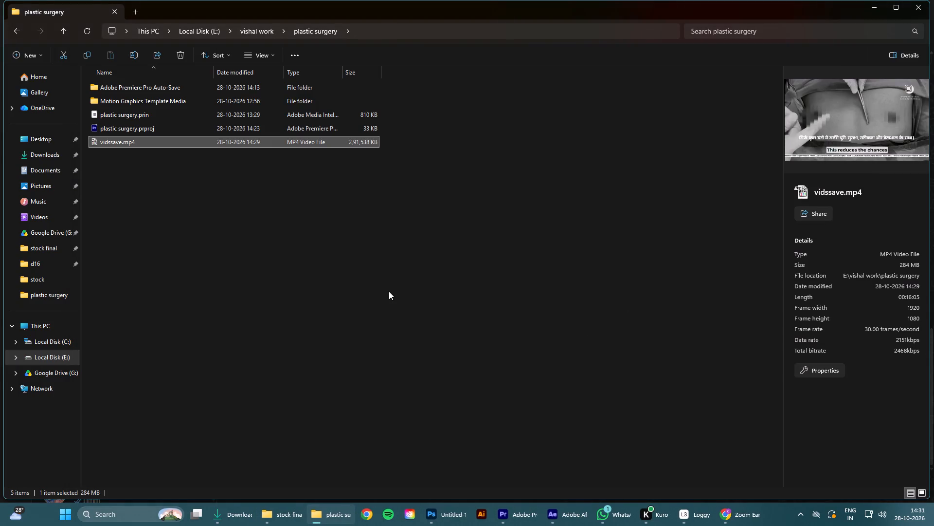
click(389, 291)
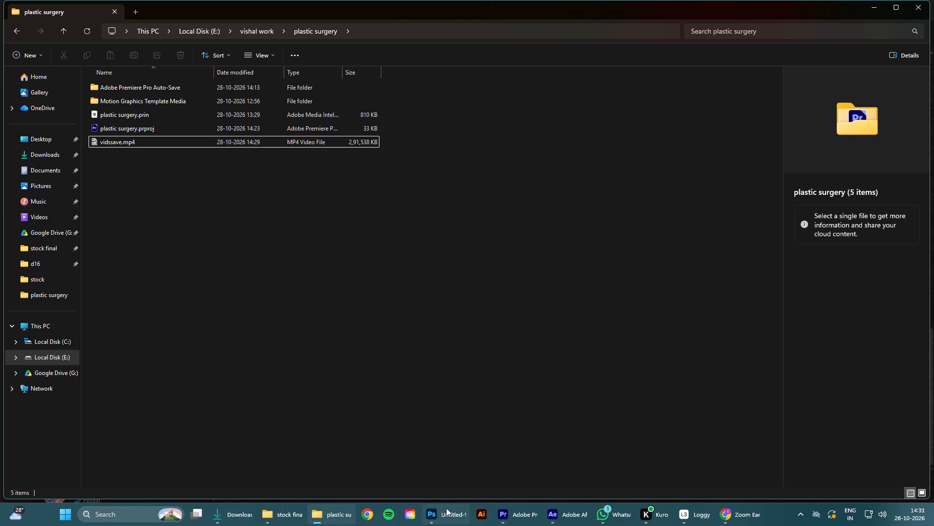
Switch to Premiere, open the sequence's export settings and set the H.264 target bitrate to 3.94 Mbps.
click(524, 514)
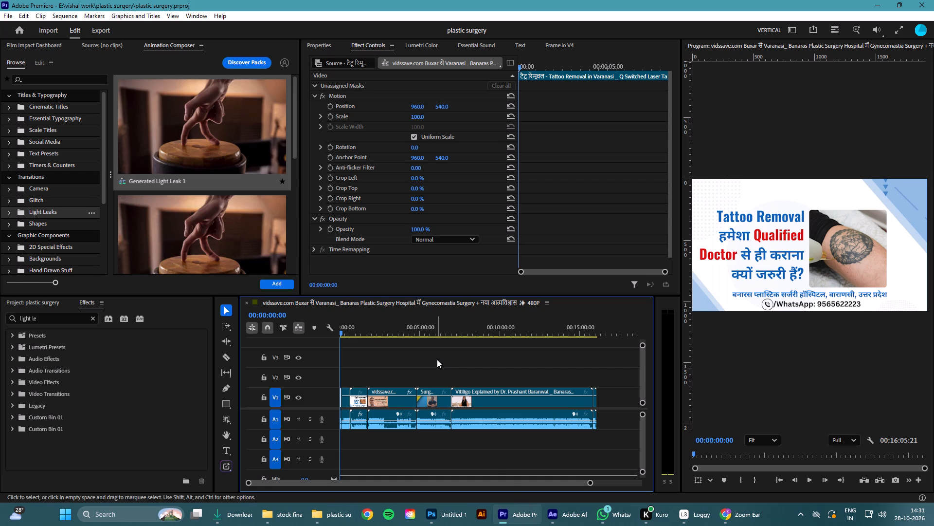
scroll(377, 377, down, 6)
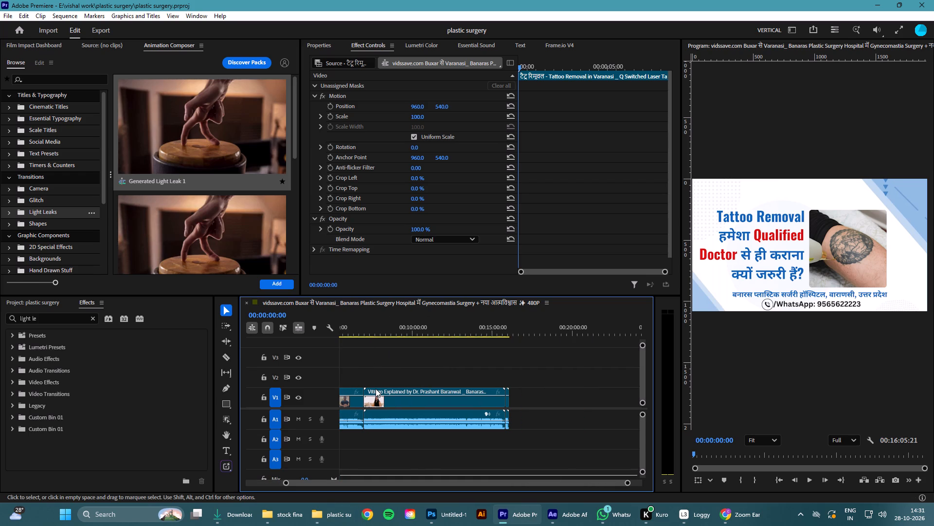
scroll(376, 389, up, 11)
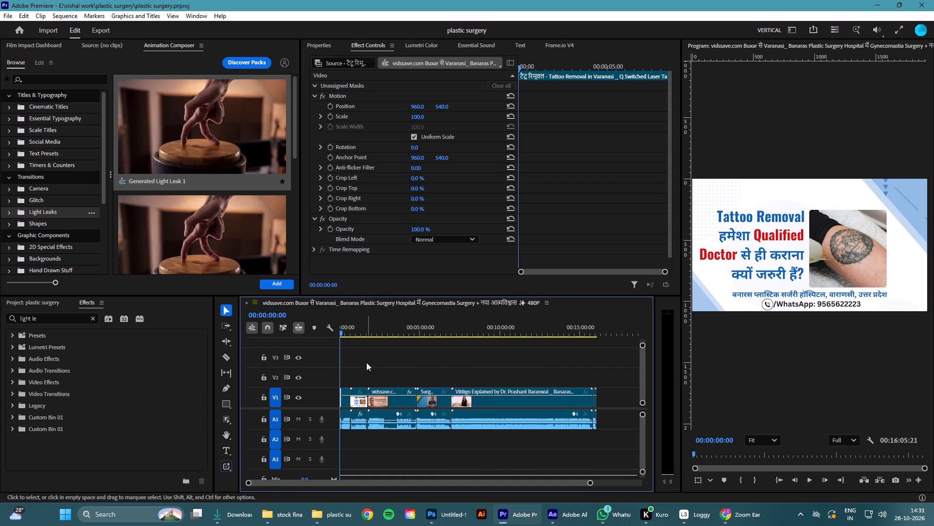
key(ctrl+m)
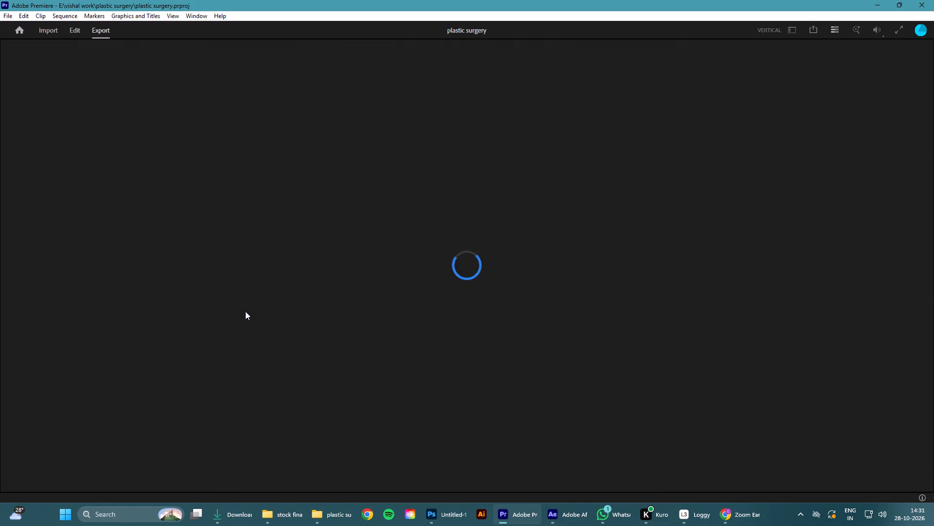
scroll(250, 350, down, 2)
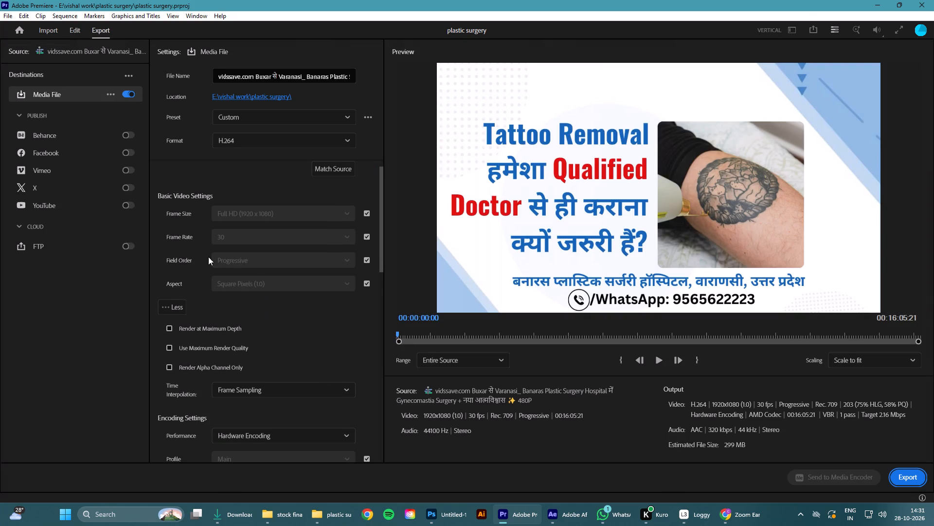
scroll(290, 349, down, 12)
scroll(302, 387, down, 20)
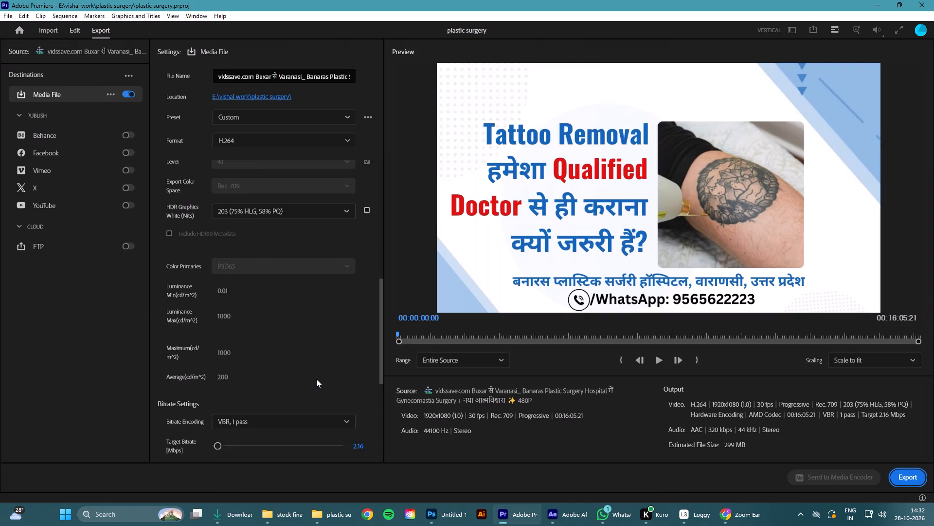
scroll(316, 379, down, 16)
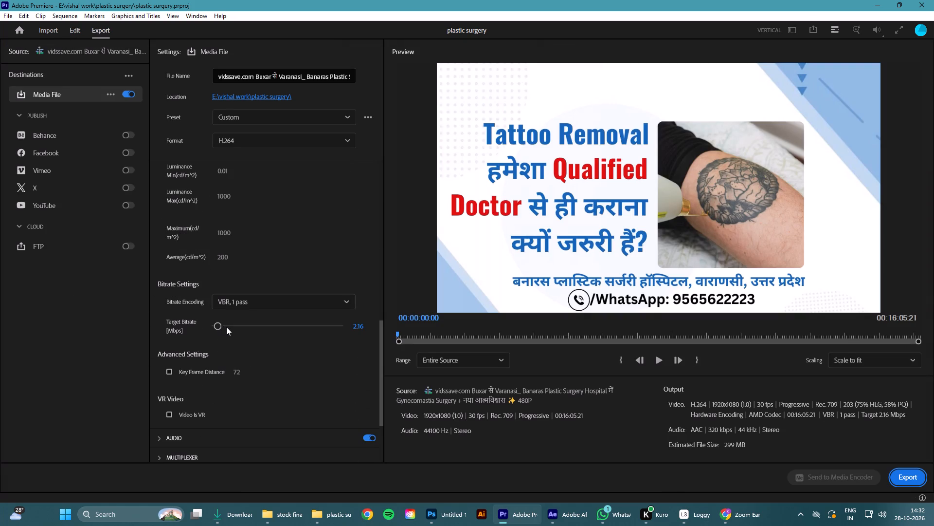
click(225, 325)
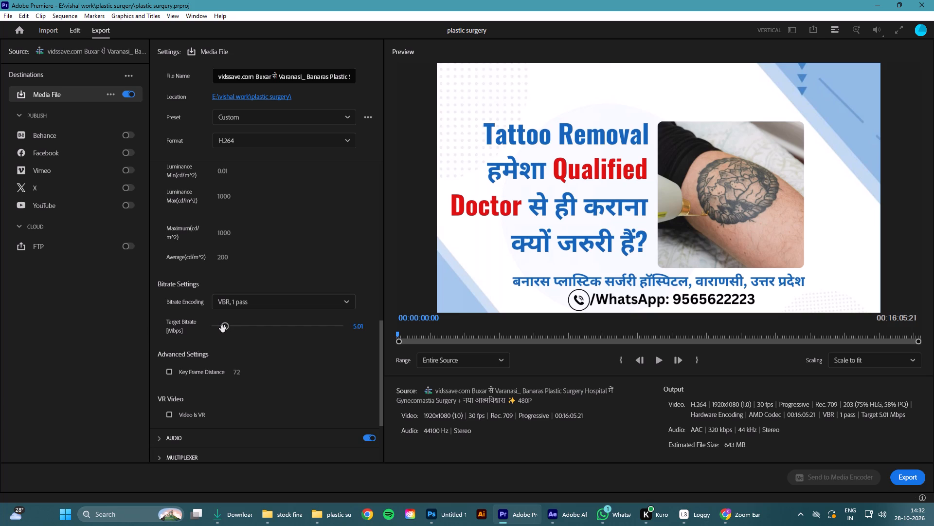
click(222, 329)
click(222, 329)
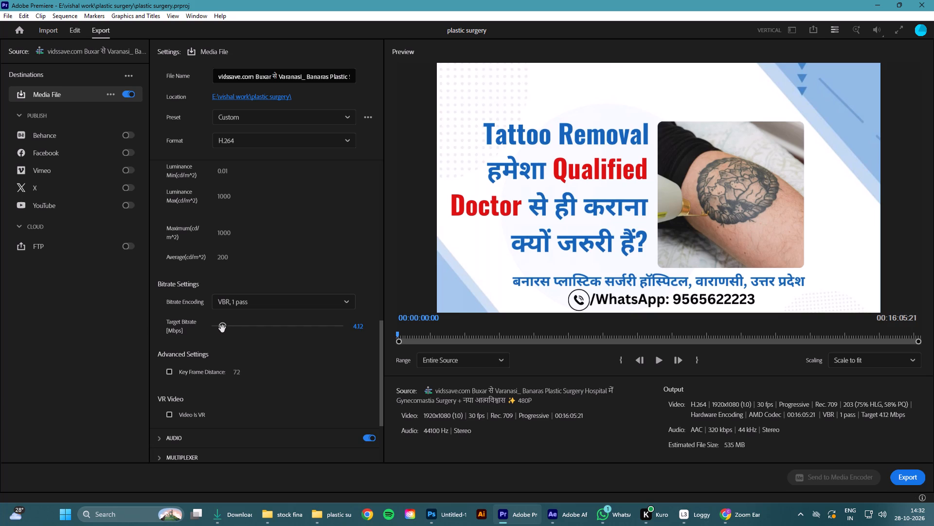
click(220, 329)
click(223, 328)
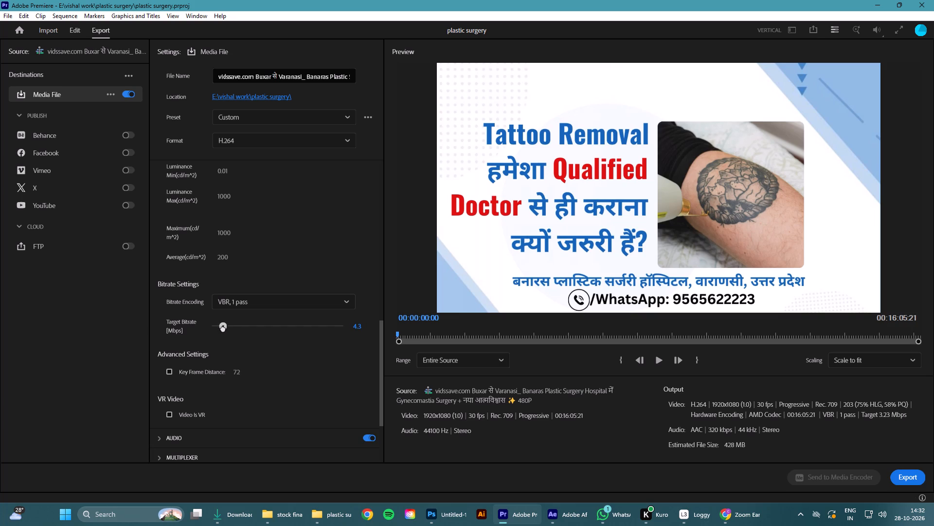
click(222, 328)
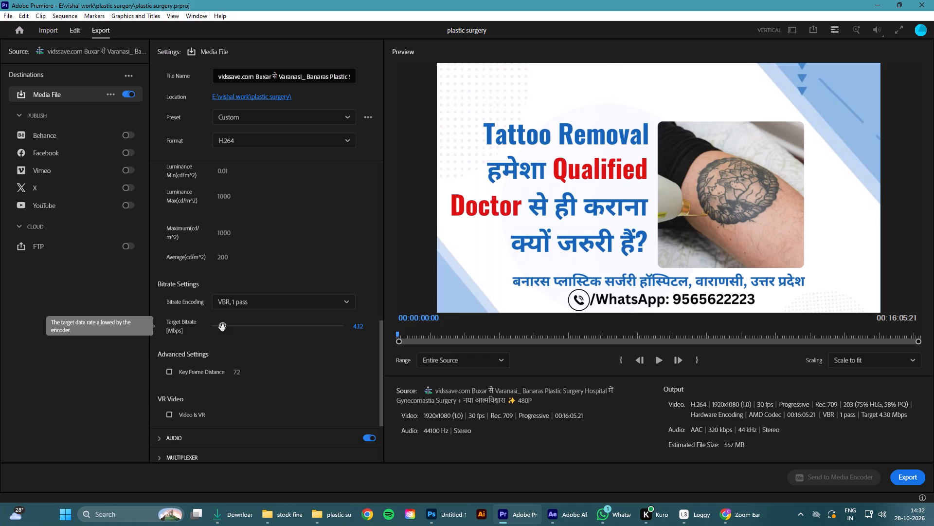
click(222, 328)
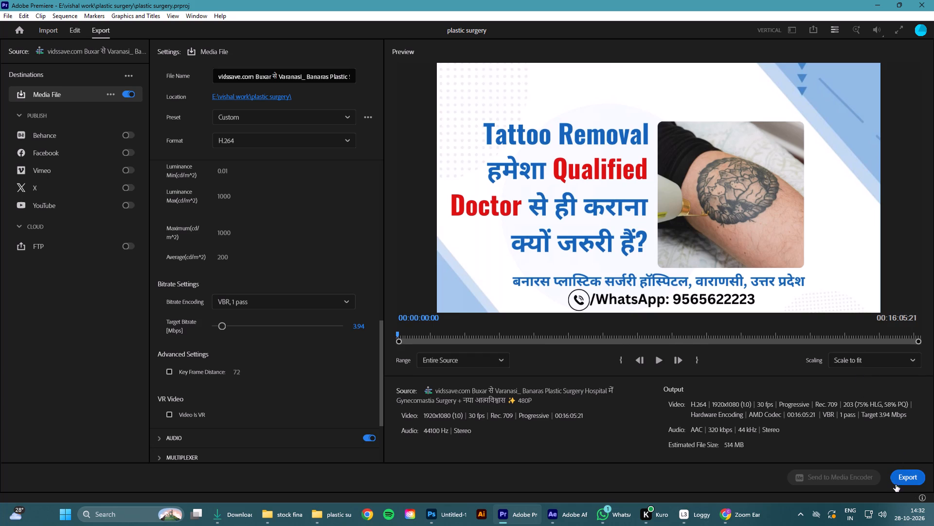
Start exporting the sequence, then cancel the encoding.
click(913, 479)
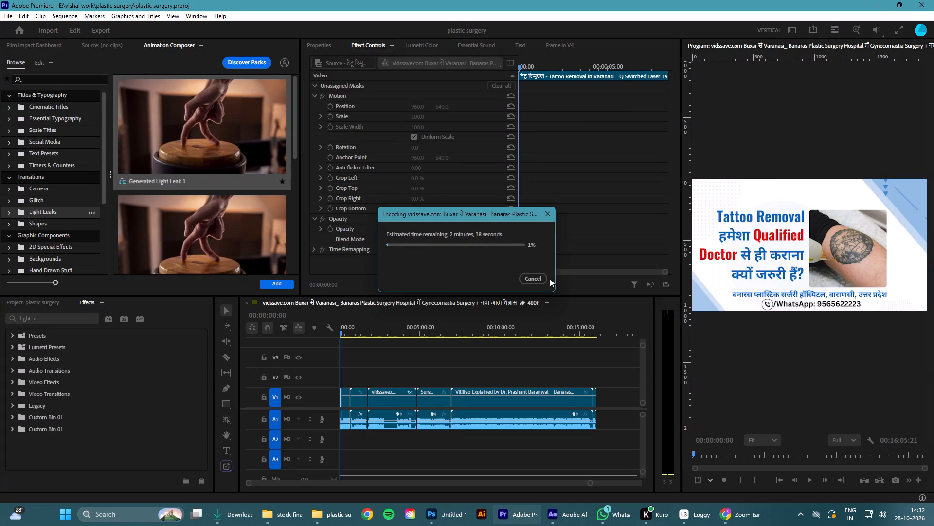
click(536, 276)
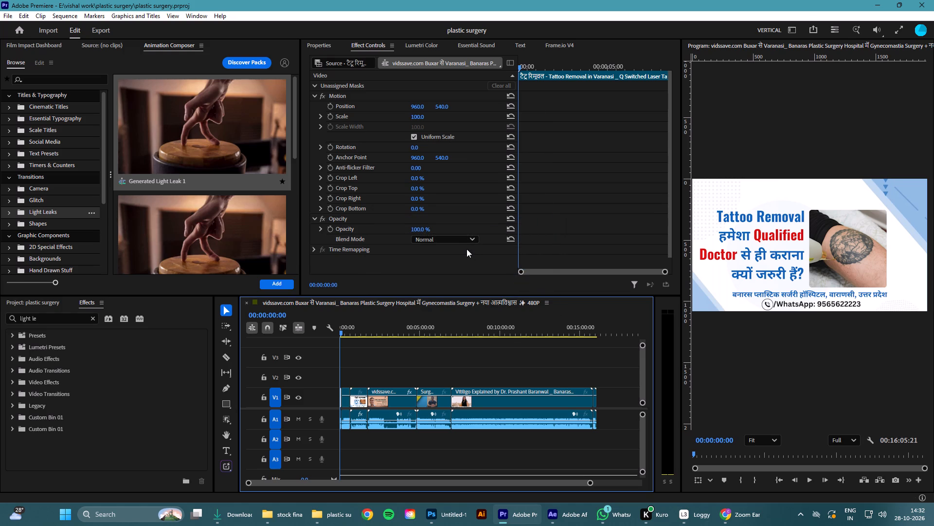
Reopen the export settings, choose vidssave.mp4 in the plastic surgery folder as the output, replacing the existing file, and start the export.
key(ctrl+m)
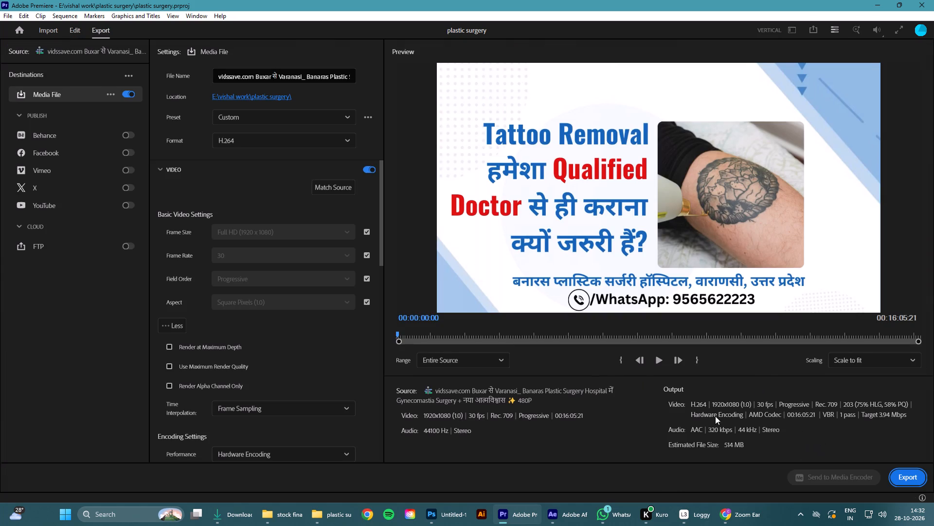
click(267, 97)
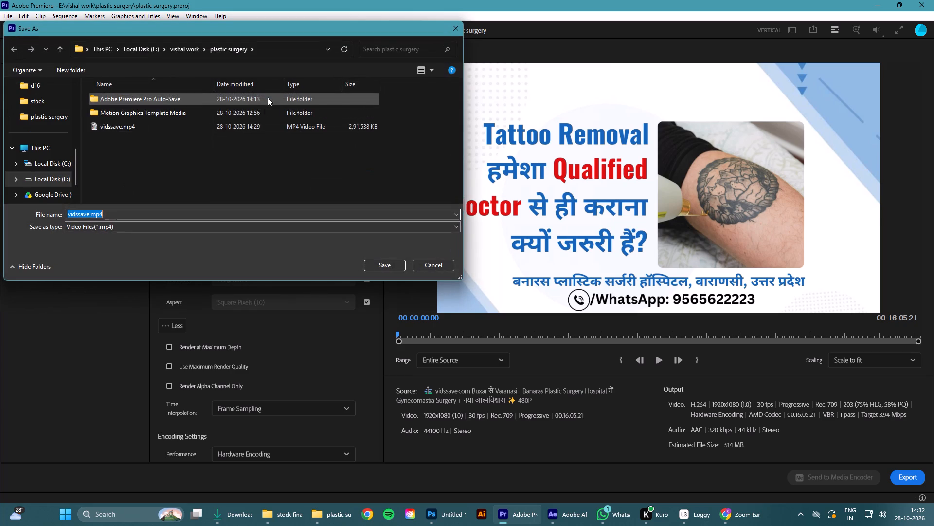
click(119, 128)
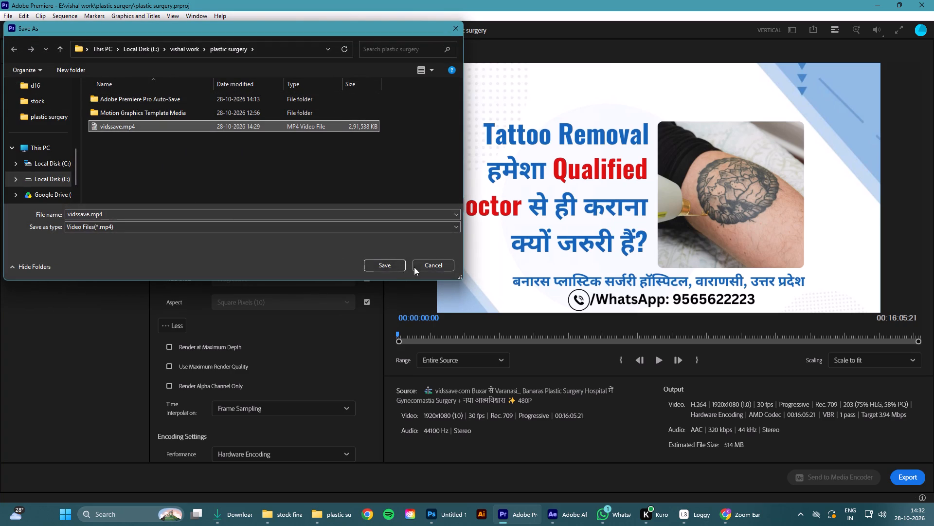
click(395, 266)
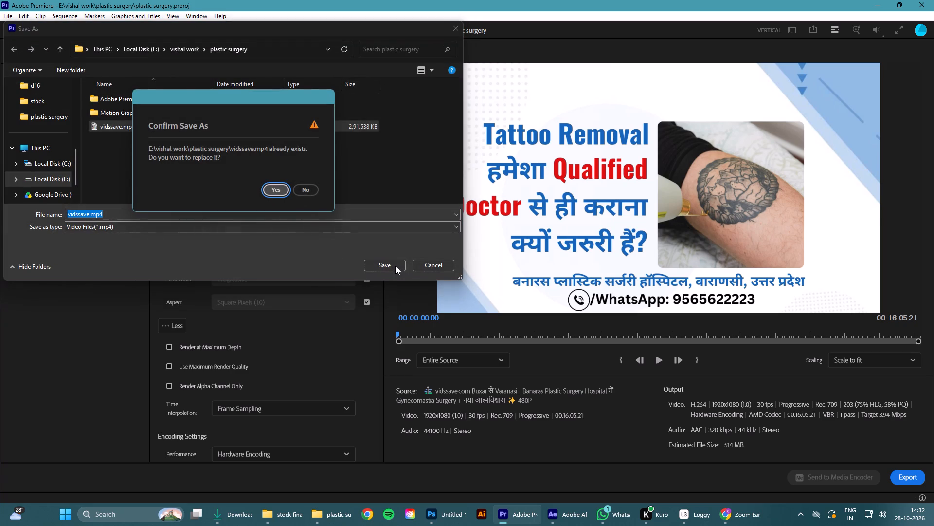
click(271, 190)
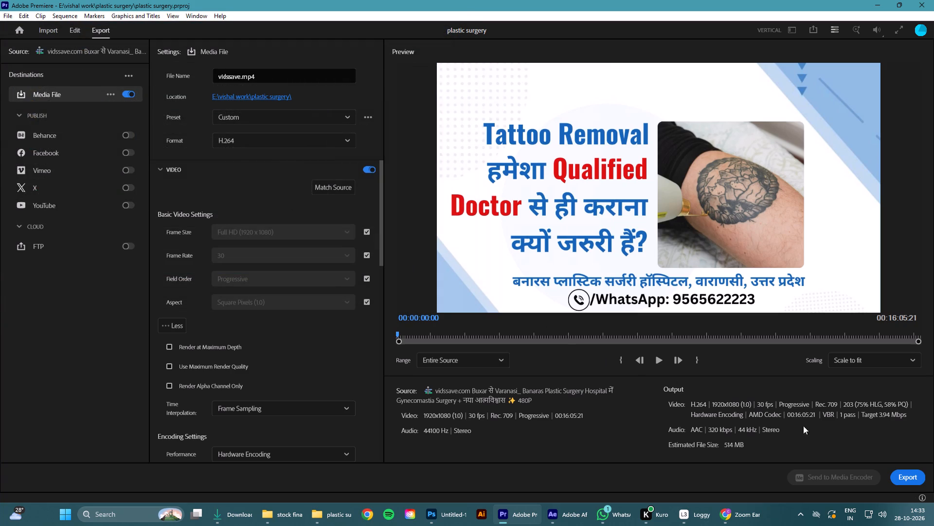
click(910, 476)
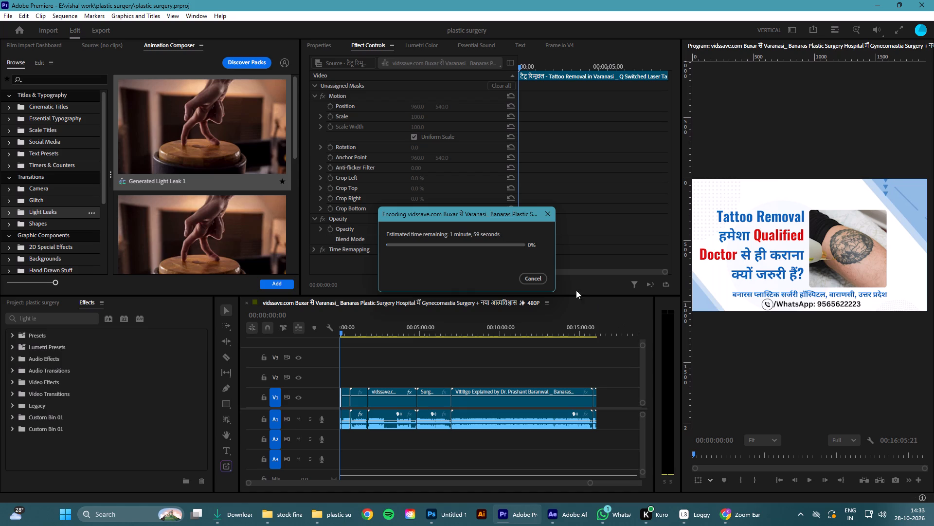
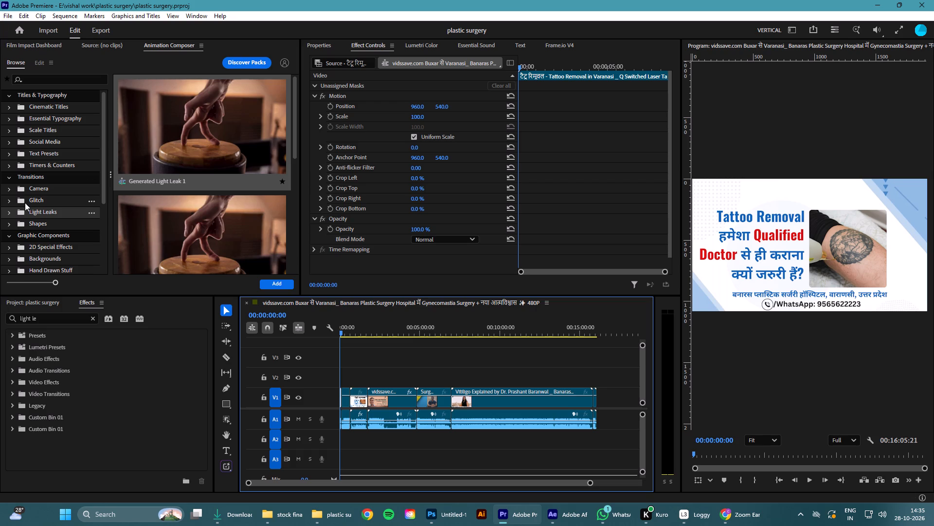
Switch to the plastic surgery folder, open the exported vidssave.mp4 in full screen and play it from the beginning.
click(296, 515)
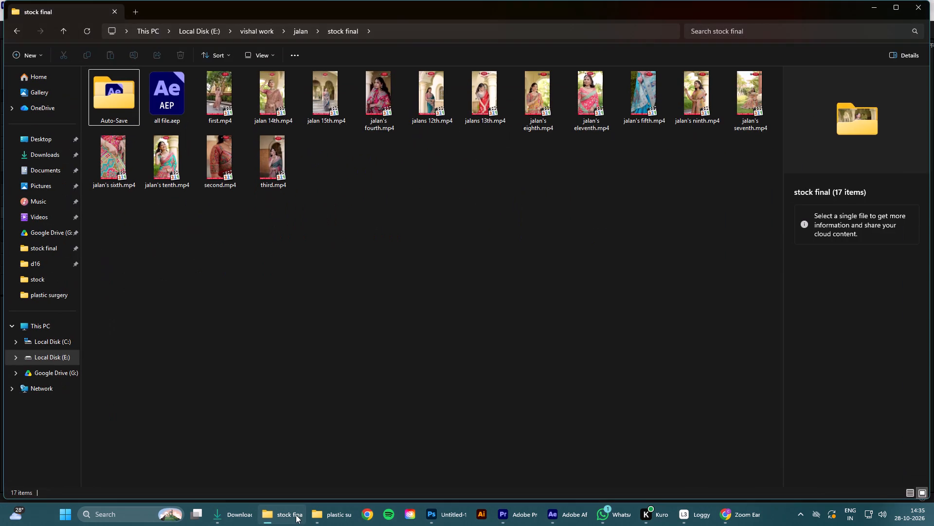
click(344, 520)
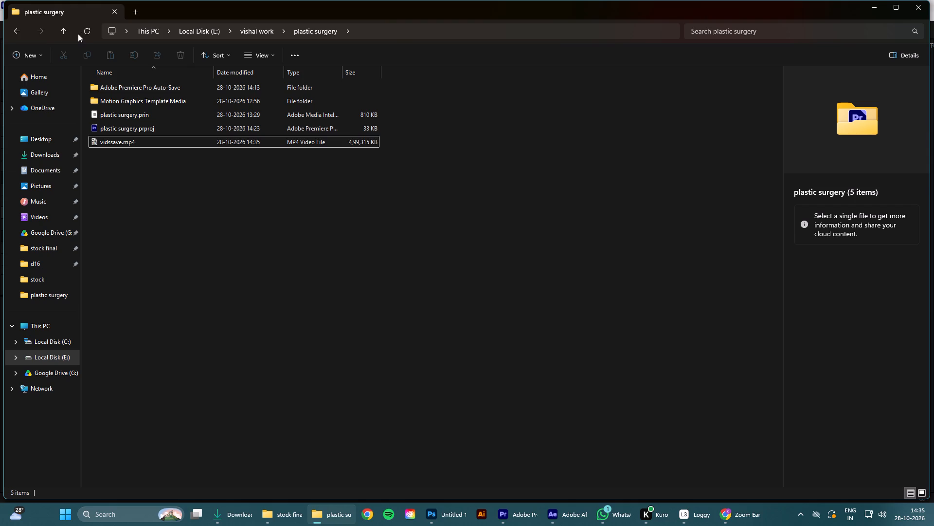
click(86, 30)
click(167, 202)
double_click(130, 146)
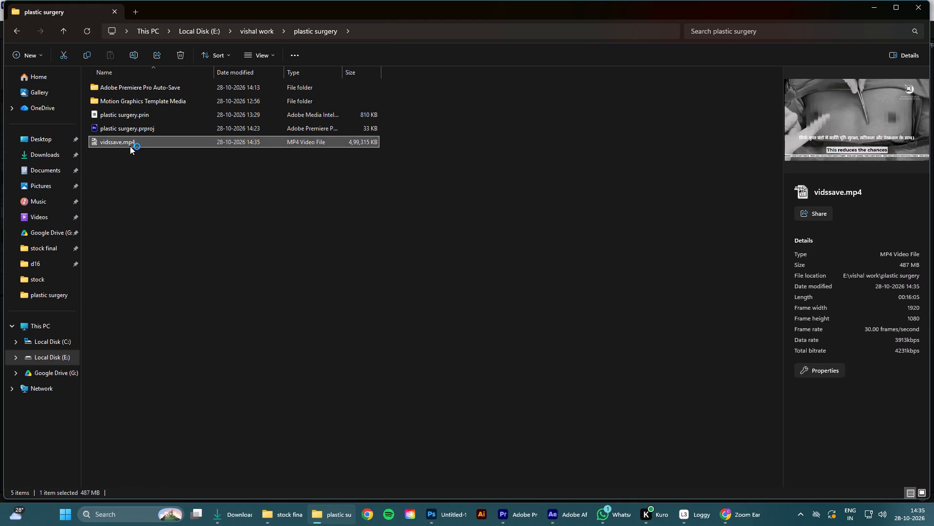
double_click(462, 260)
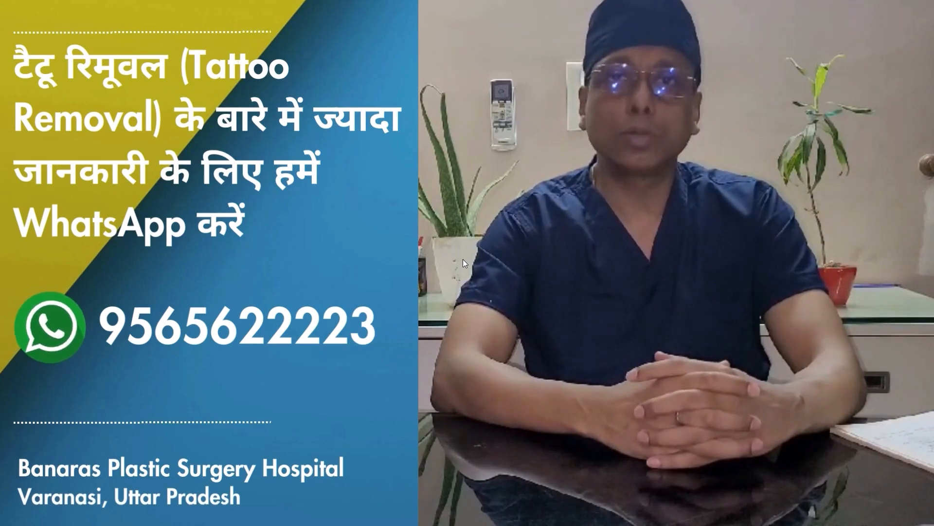
click(397, 356)
click(283, 482)
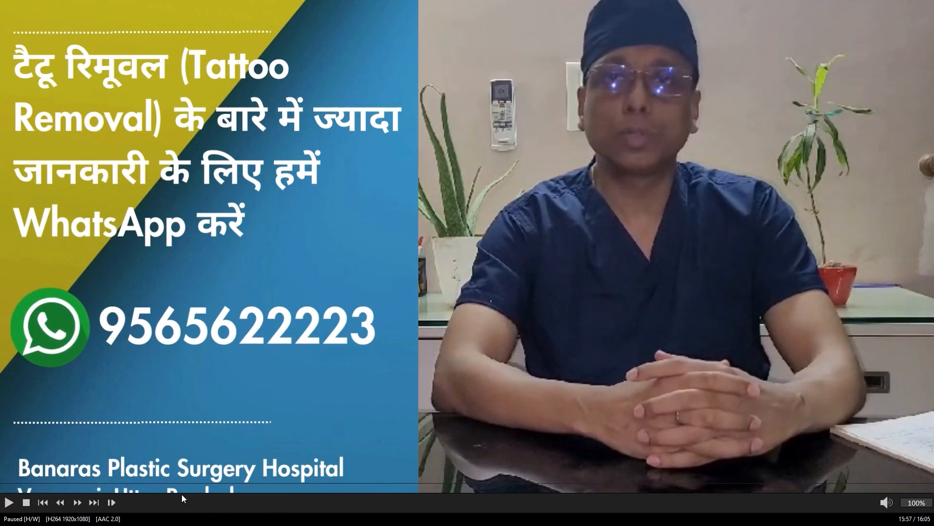
drag(170, 491, 0, 488)
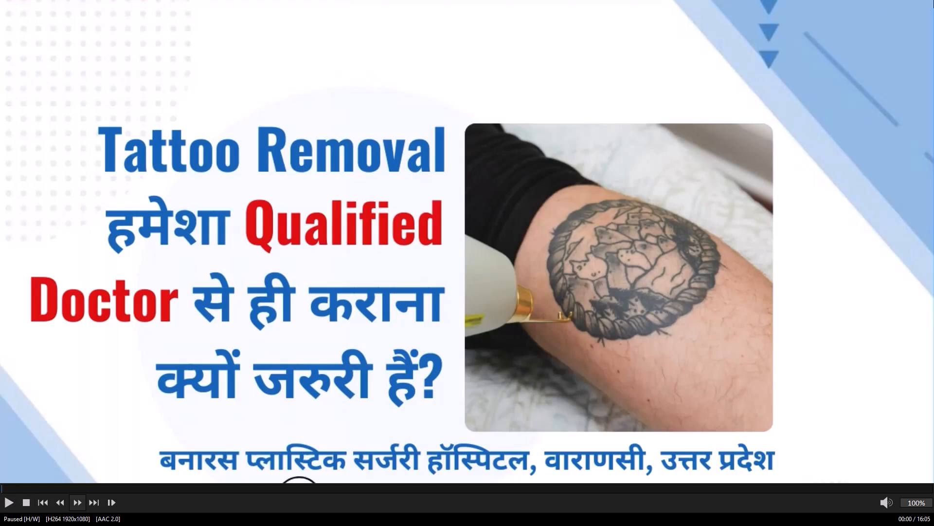
double_click(876, 61)
click(915, 4)
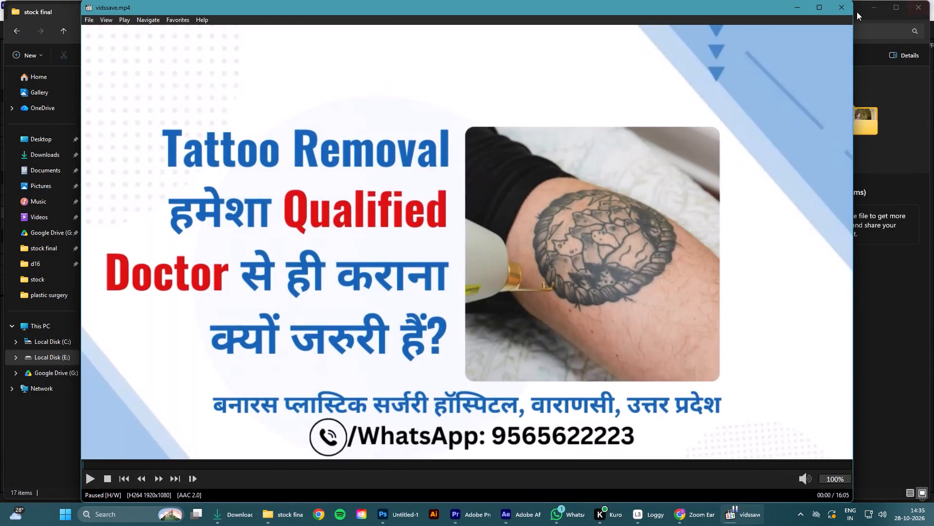
Close the video player and go to the plastic surgery folder inside vishal work to check the exported vidssave.mp4's file details.
click(838, 7)
click(392, 247)
double_click(7, 30)
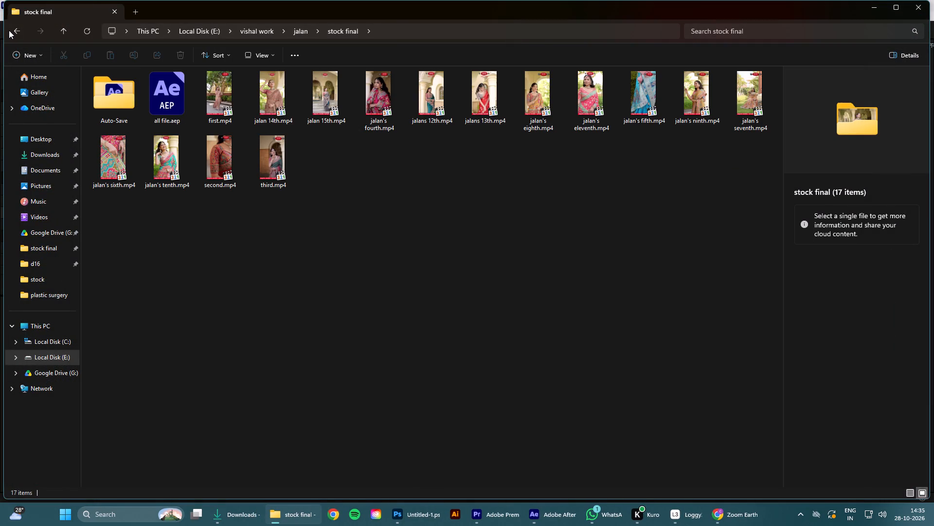
click(10, 31)
drag(16, 23, 20, 23)
click(18, 27)
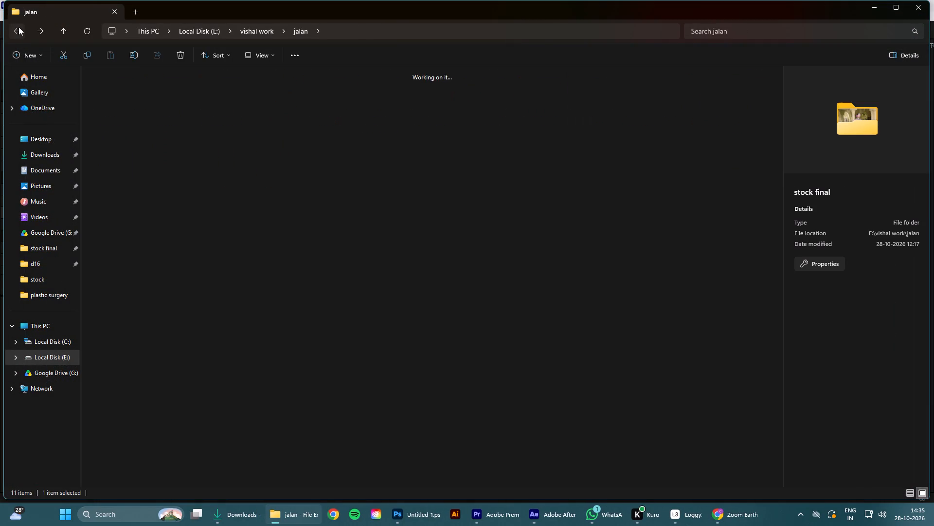
click(378, 243)
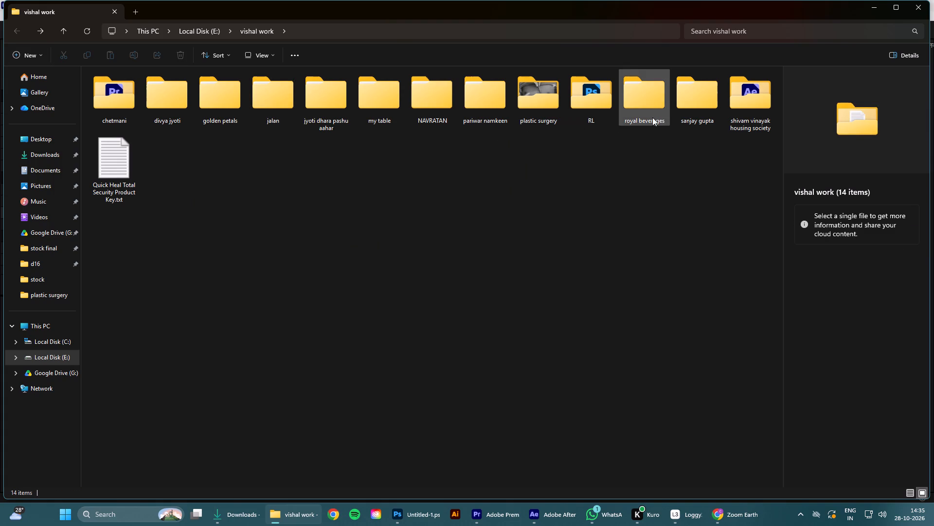
double_click(532, 104)
click(271, 200)
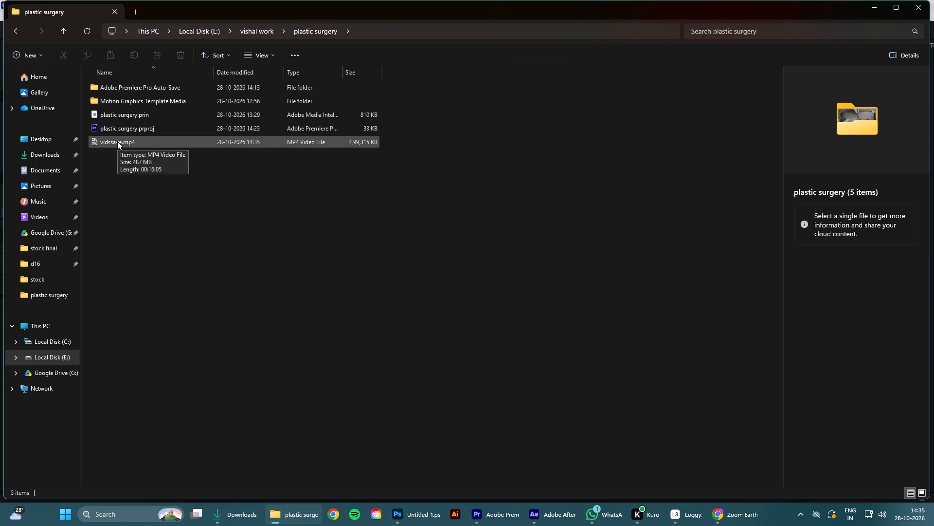
click(215, 205)
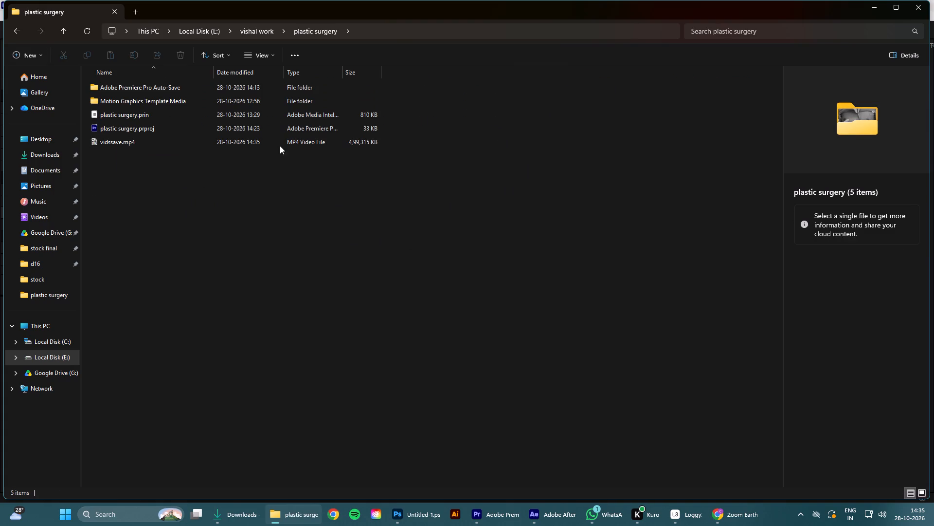
Open vidssave.mp4 from the plastic surgery folder and play it in full screen to review the export.
double_click(125, 144)
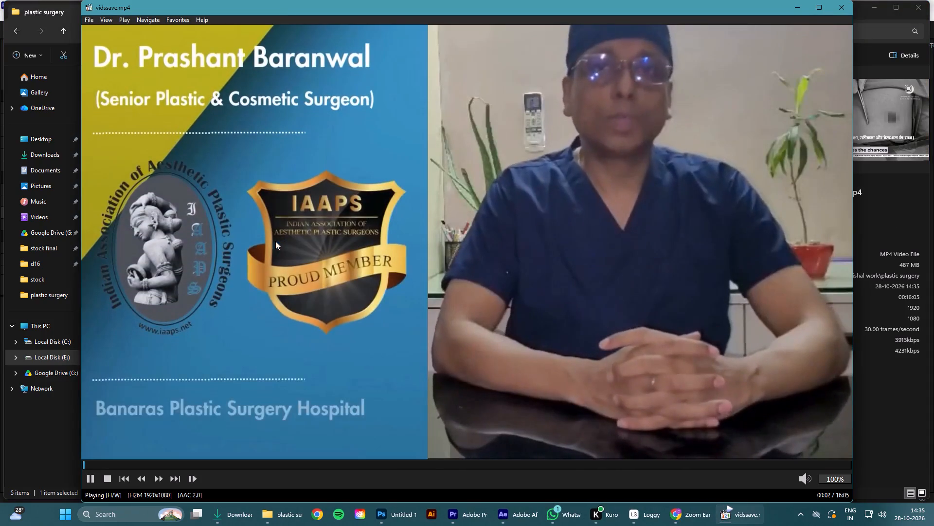
double_click(504, 179)
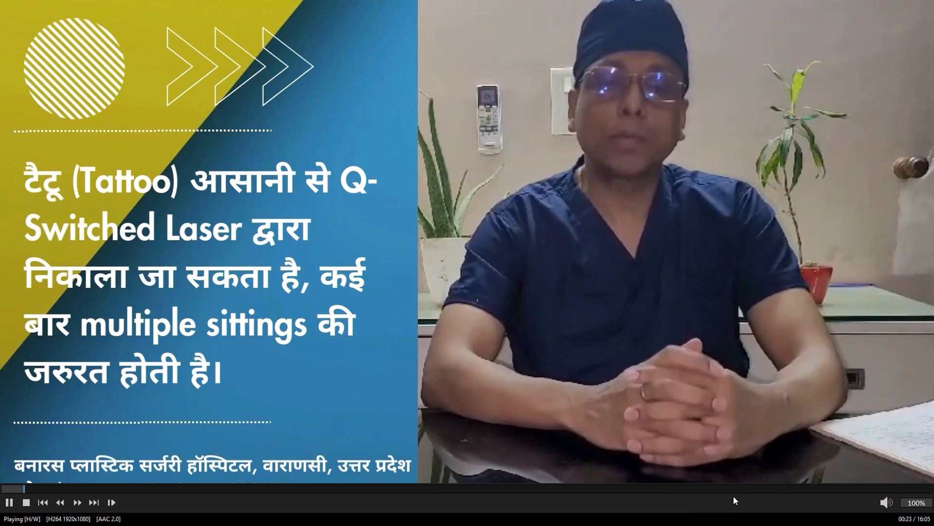
Jump to different points along the exported video's timeline to check its clips from the early parts to the vitiligo interview.
click(673, 488)
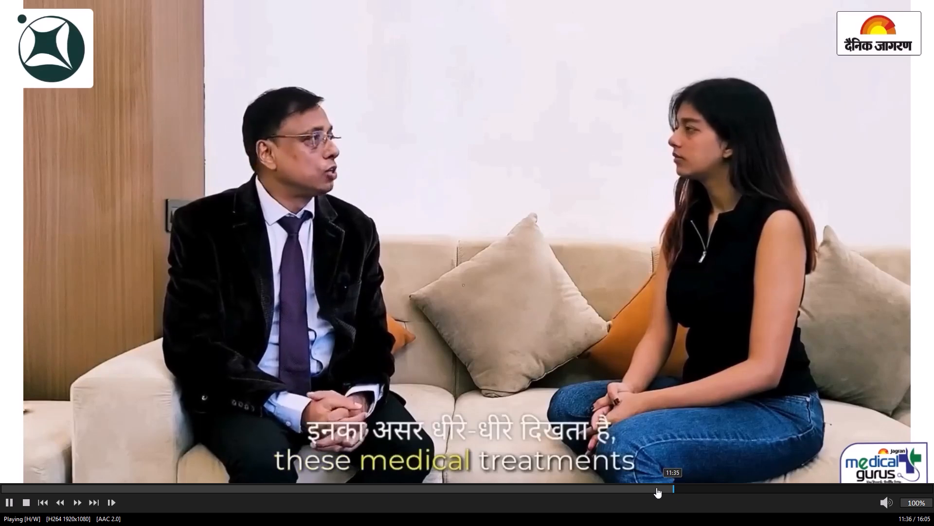
click(73, 489)
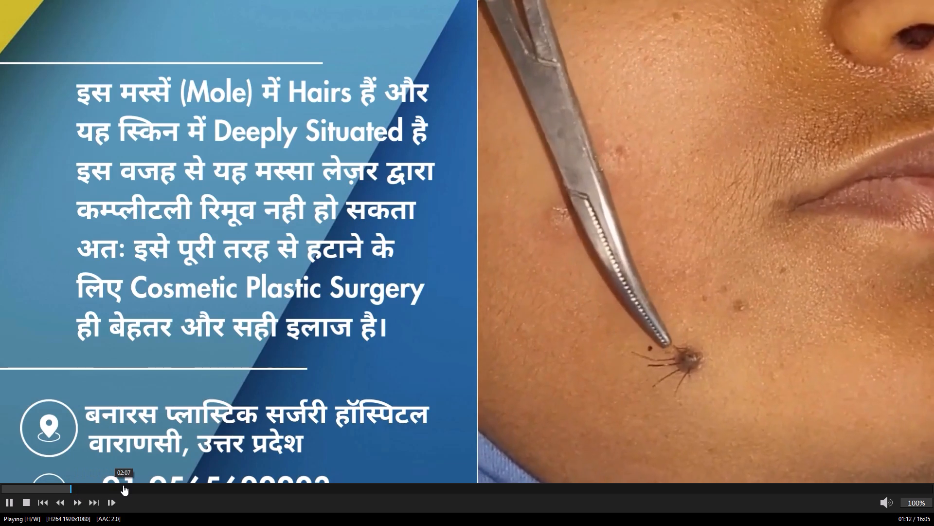
click(164, 486)
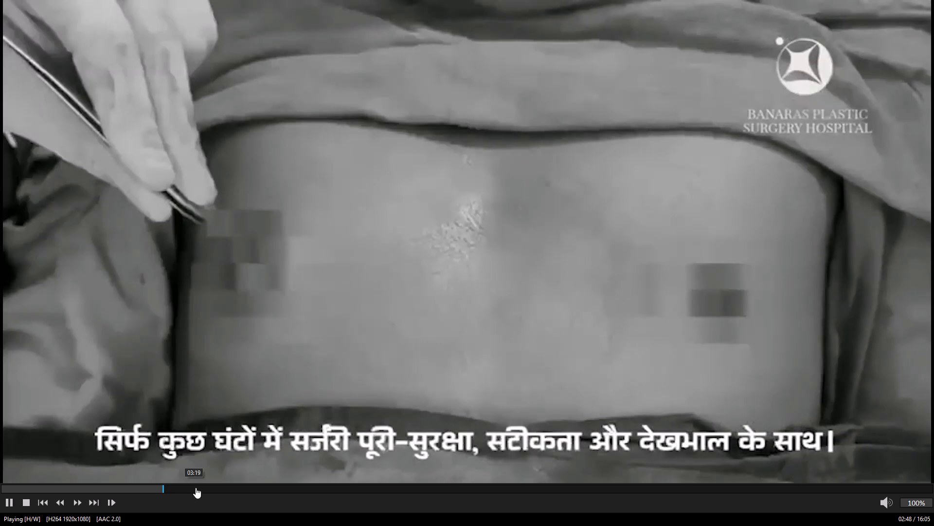
click(245, 486)
click(316, 485)
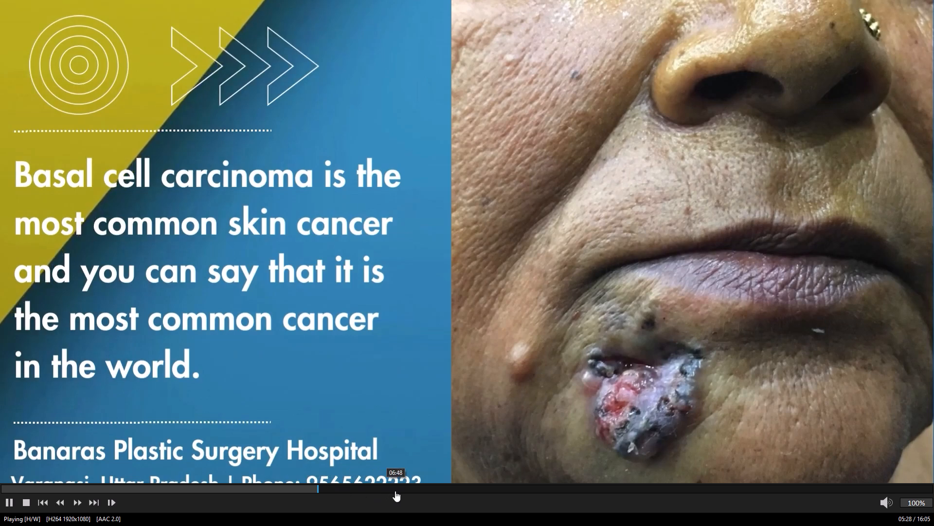
click(398, 491)
click(458, 485)
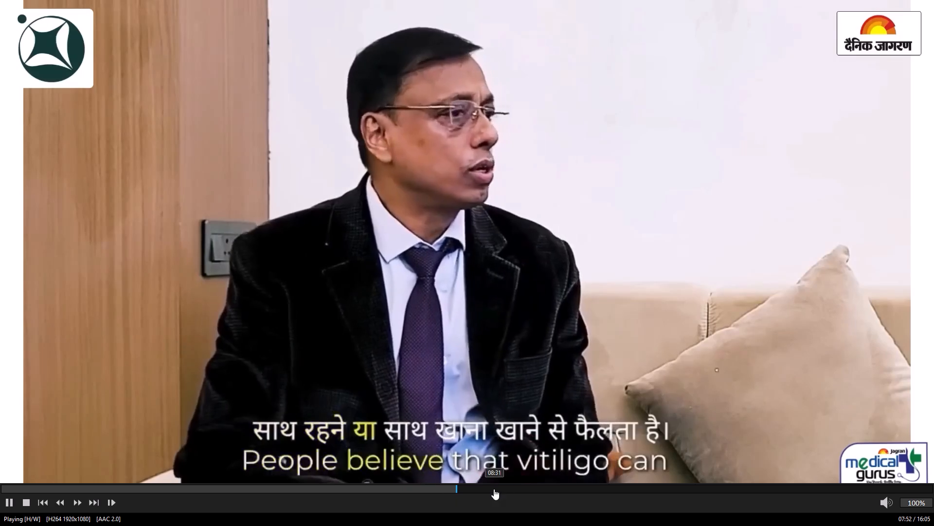
Skip through the second half of the exported video to check the vitiligo interview, the closing clips and the doctor's contact end card.
click(515, 487)
click(593, 490)
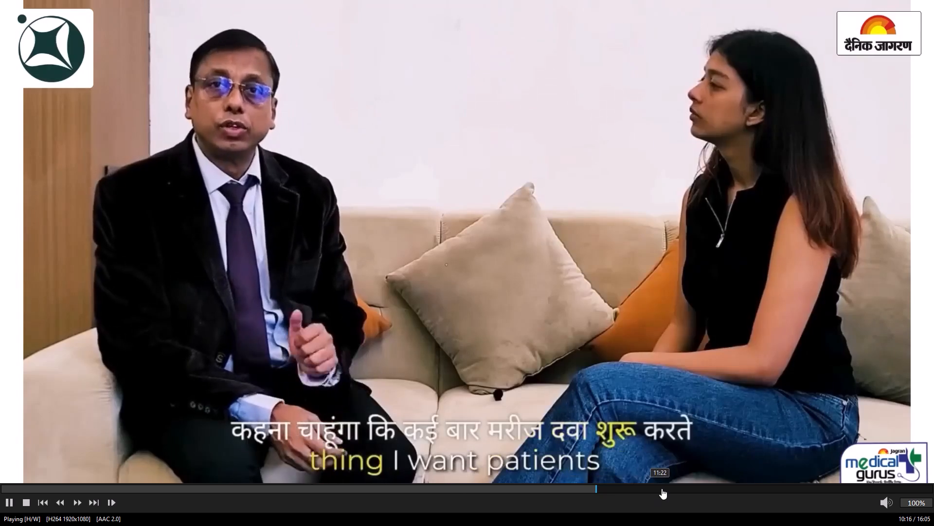
click(698, 495)
click(705, 487)
click(846, 485)
click(877, 488)
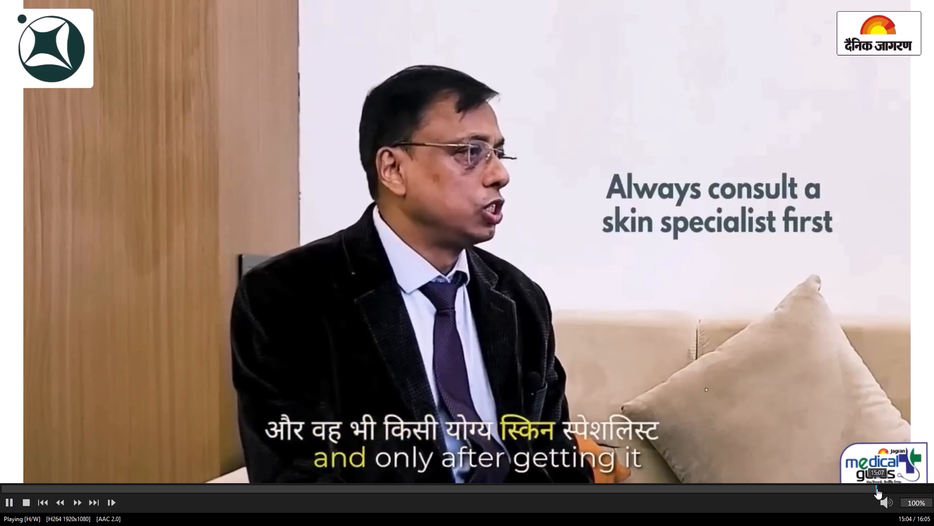
click(898, 488)
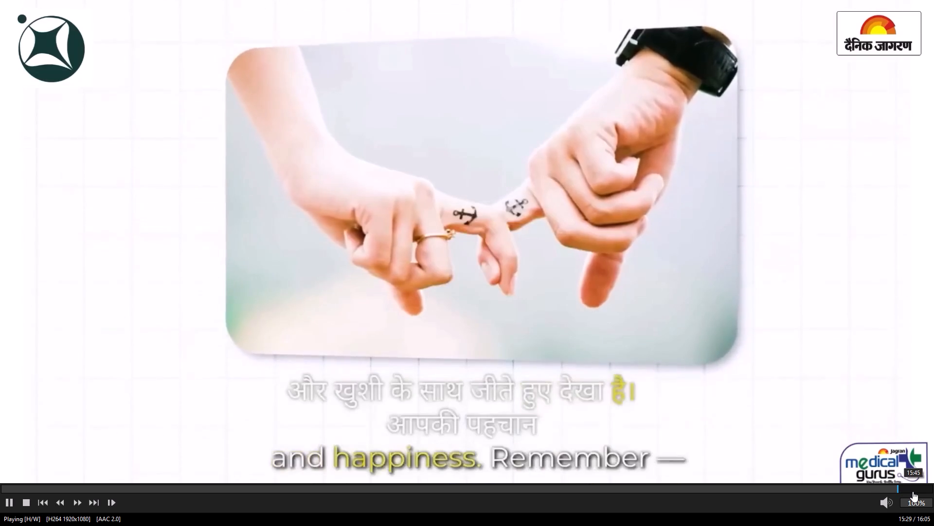
click(913, 491)
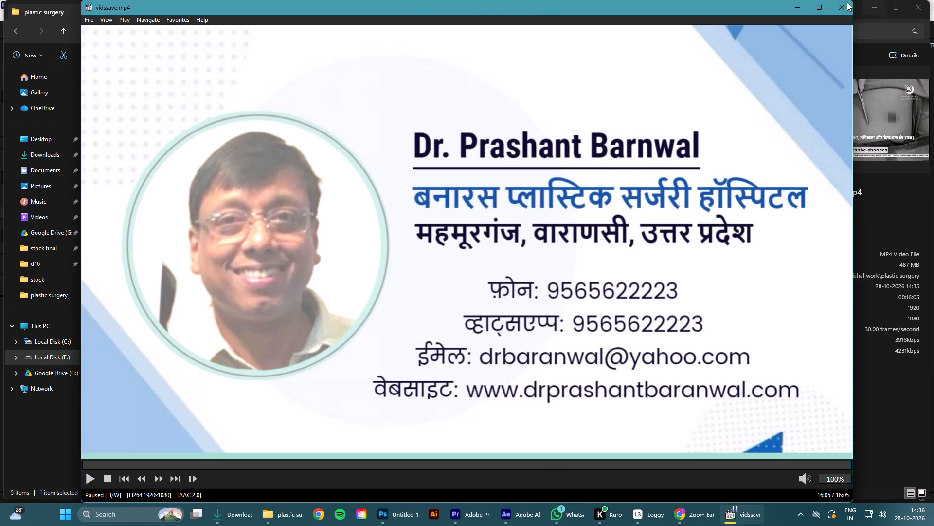